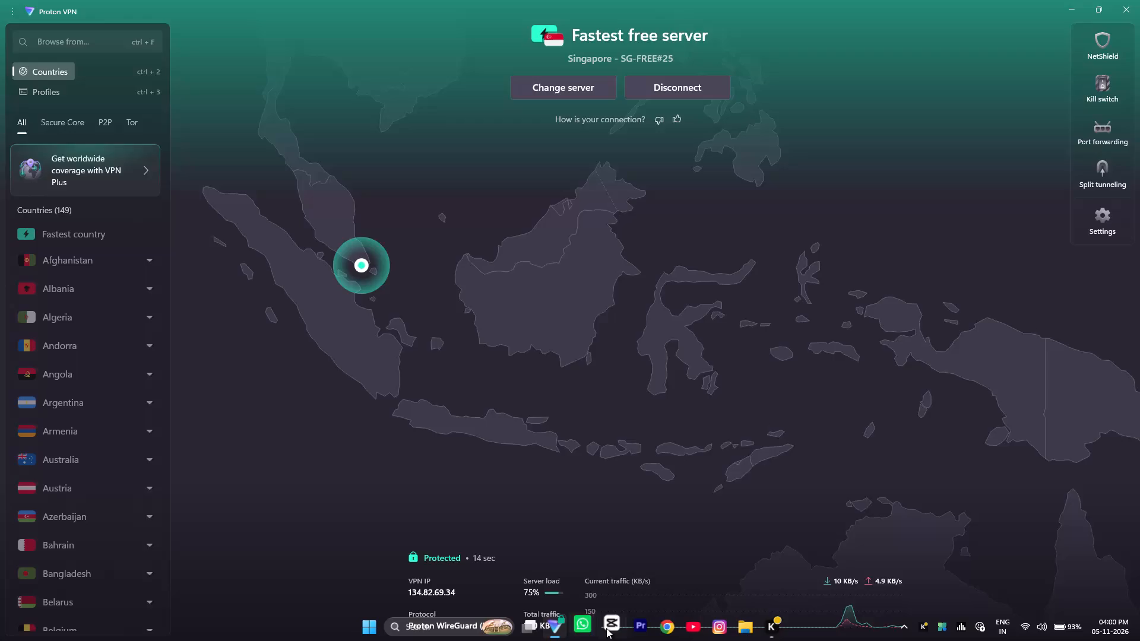
Switch to CapCut and open the project "delhi scam pro".
click(613, 630)
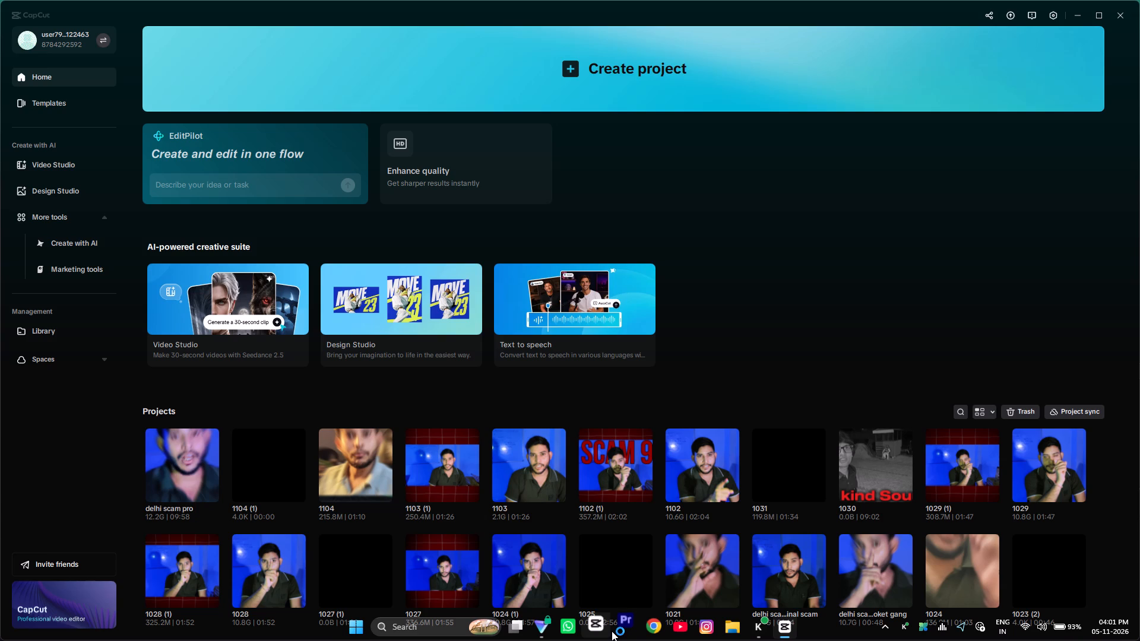
click(173, 467)
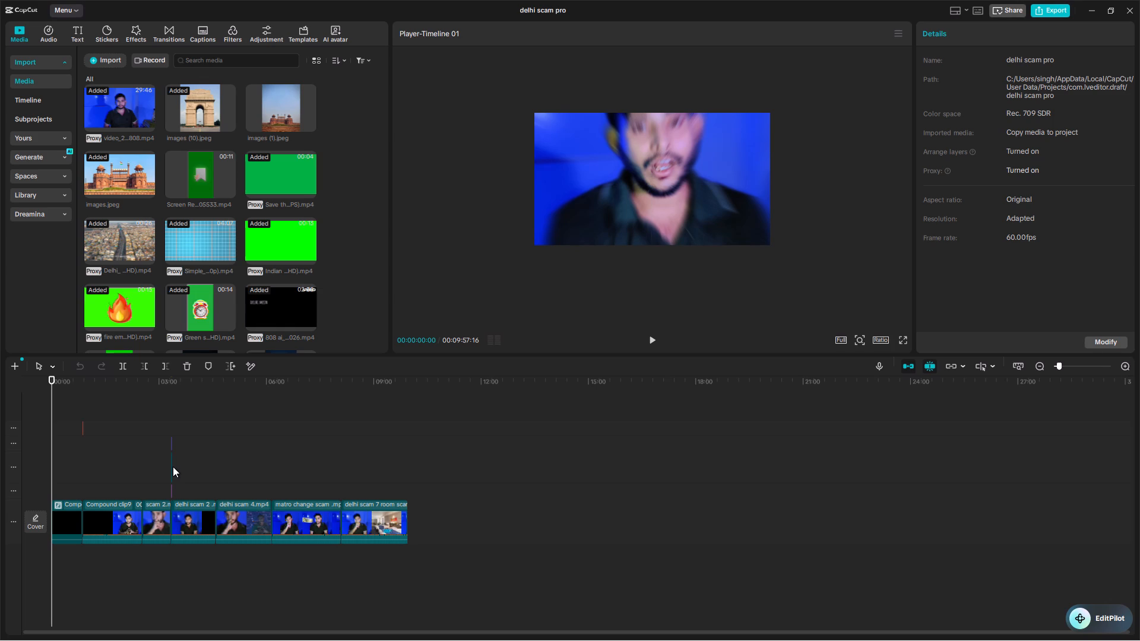
Undo the compound clip at the start of the main track to release its separate layers.
right_click(67, 517)
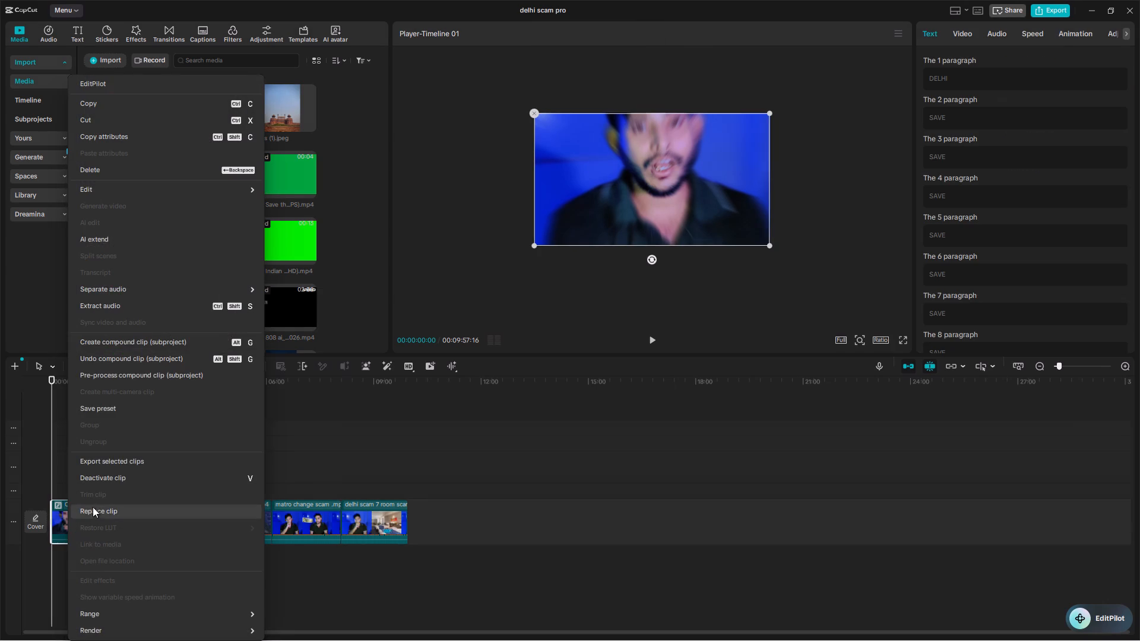
click(159, 353)
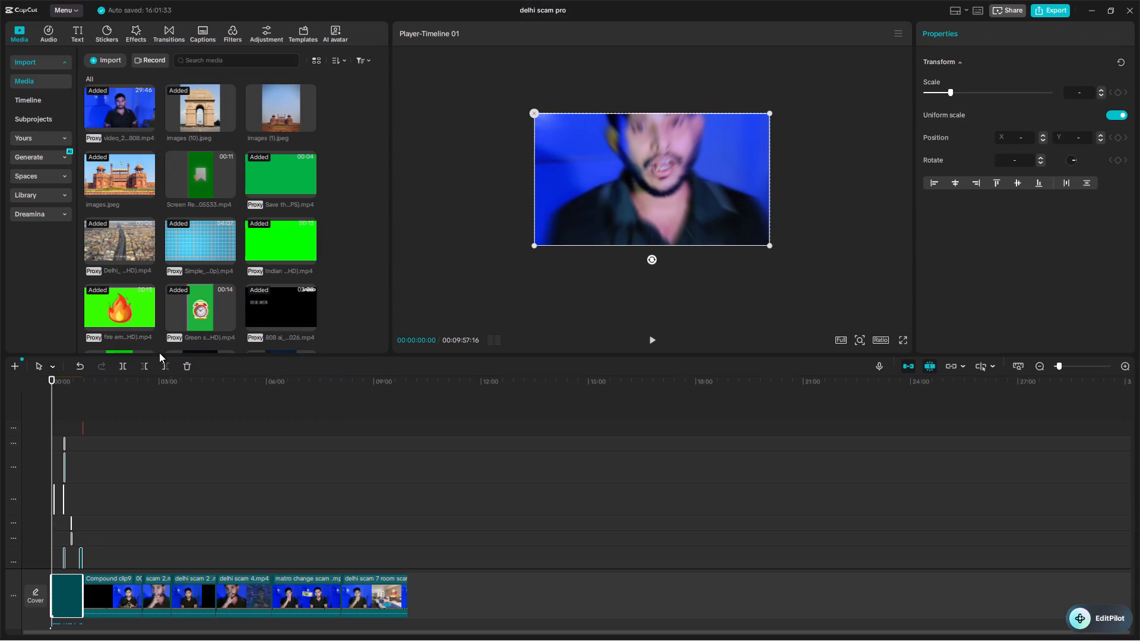
Examine the released layers across the timeline and preview playback around 03:12 and 01:03.
key(space)
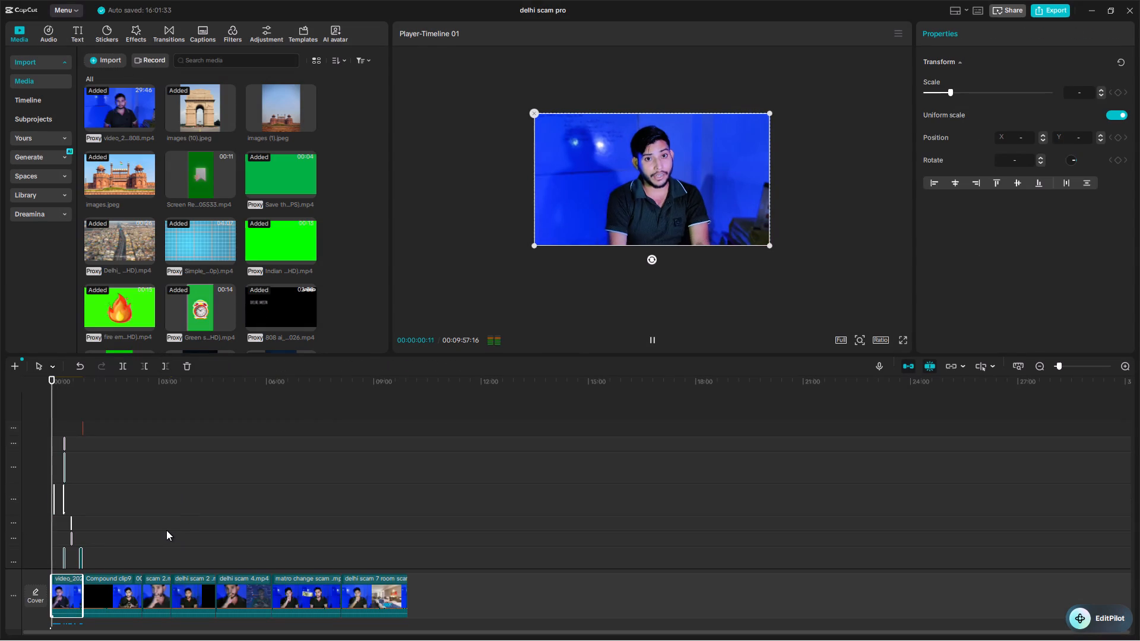
key(space)
double_click(166, 530)
key(space)
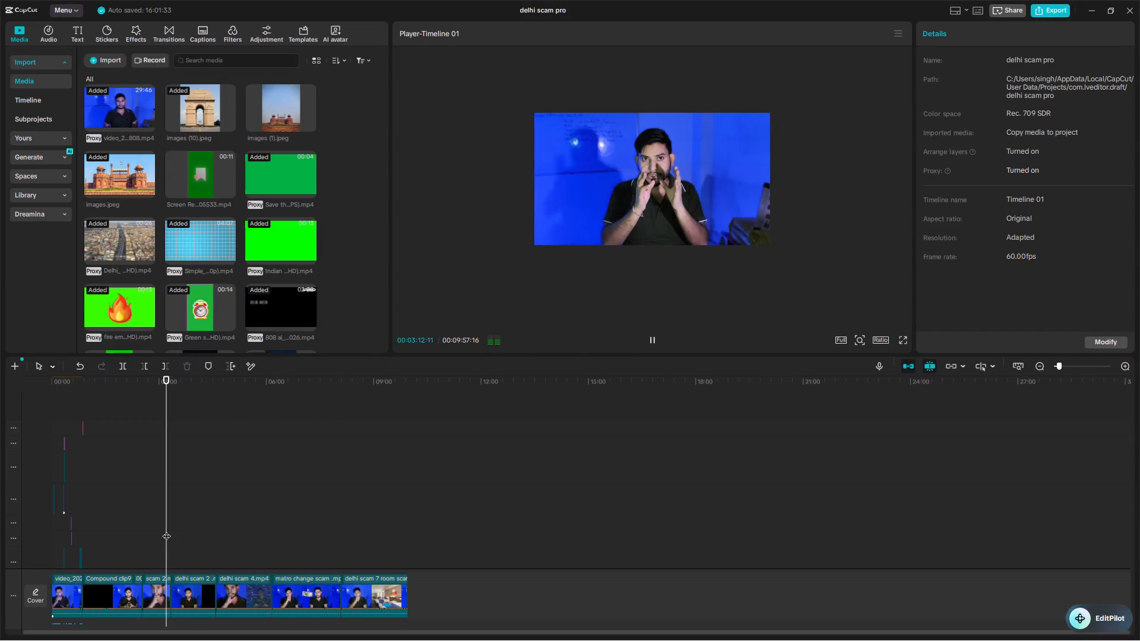
key(space)
scroll(166, 530, down, 10)
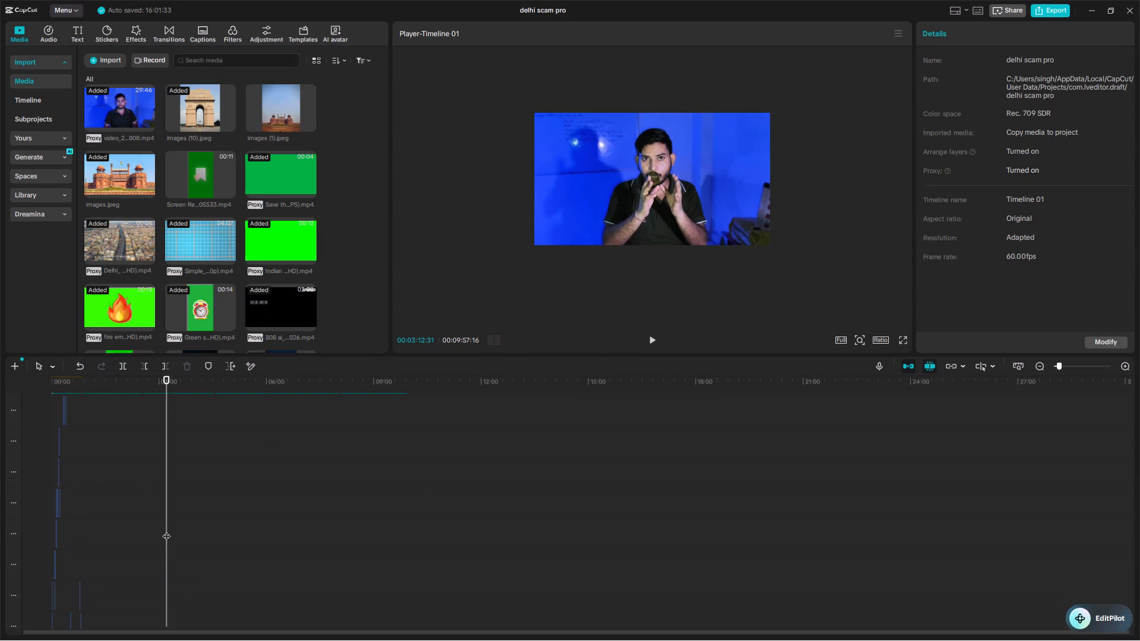
scroll(166, 530, up, 2)
ctrl+scroll(166, 530, up, 4)
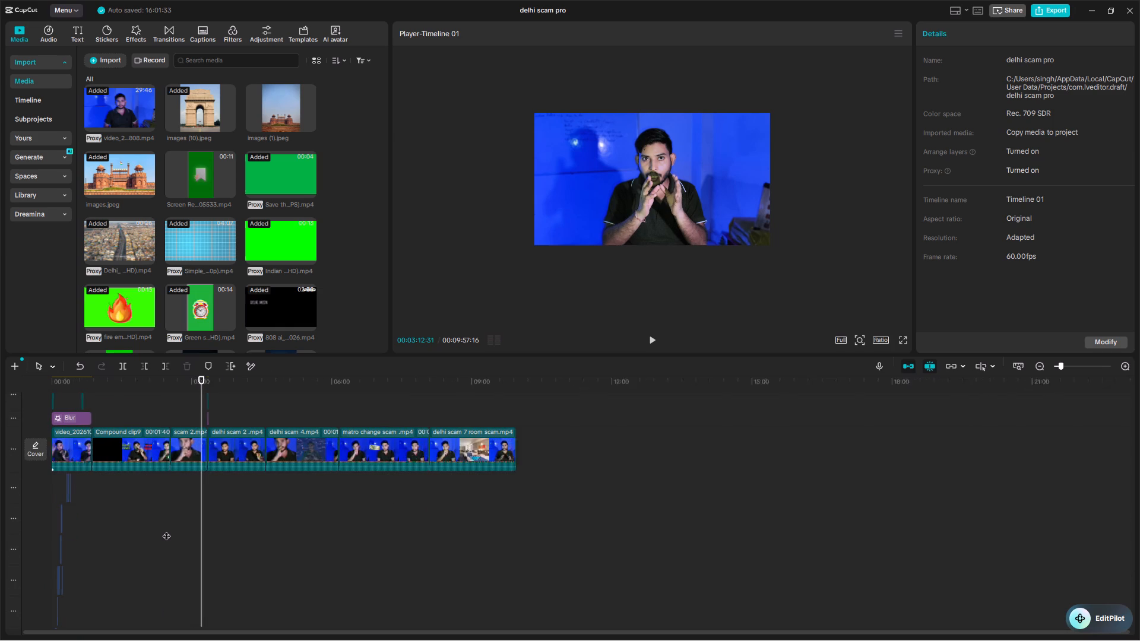
ctrl+scroll(166, 530, up, 9)
scroll(166, 530, right, 1)
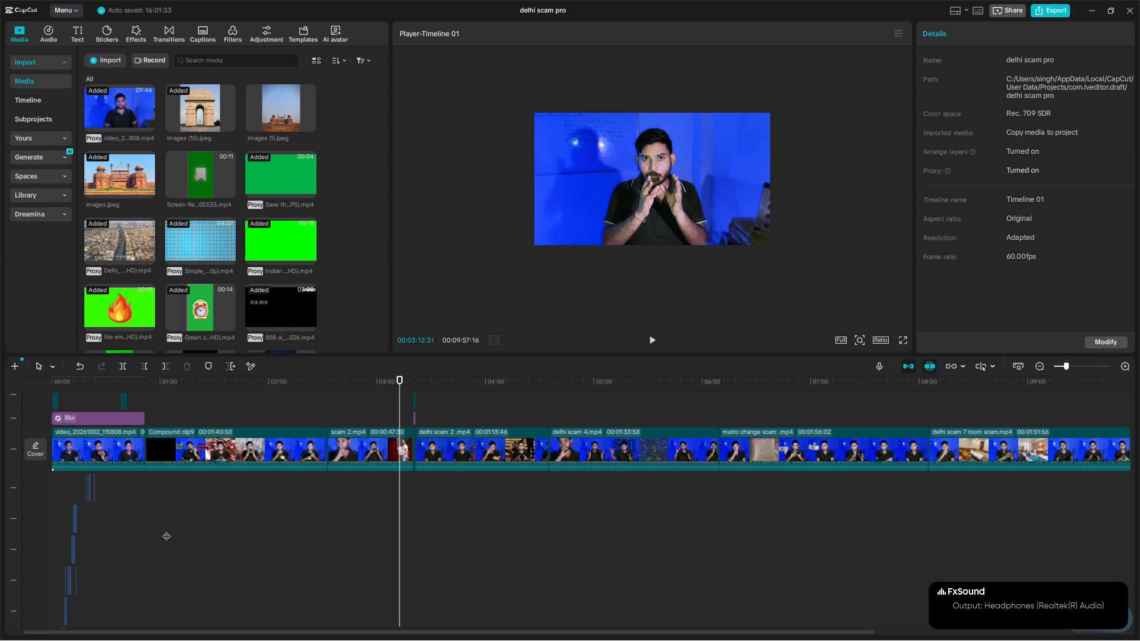
click(166, 530)
ctrl+scroll(166, 530, up, 4)
click(166, 530)
key(space)
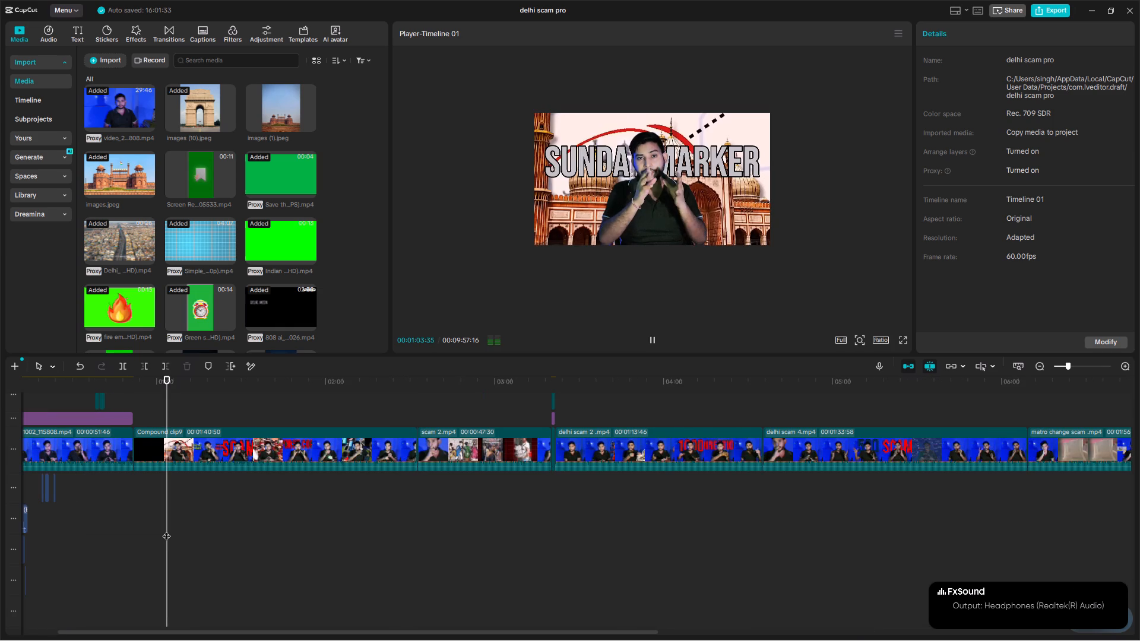
ctrl+scroll(166, 530, up, 2)
scroll(166, 530, right, 1)
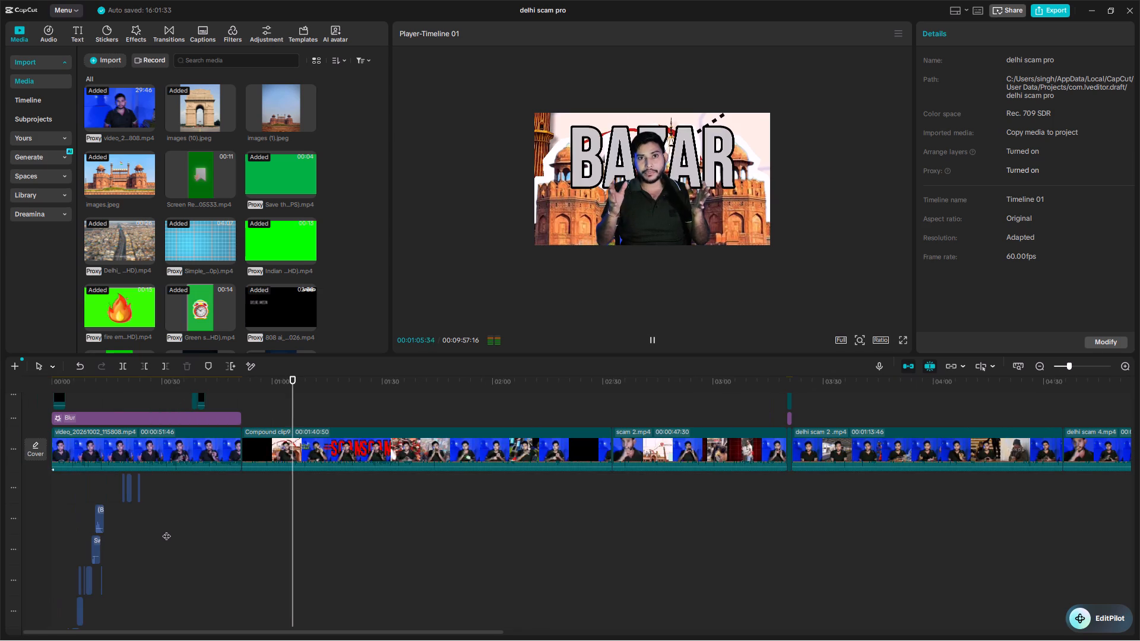
Play the video from its start, and from about 00:49 across the join into Compound clip9.
drag(65, 485, 56, 487)
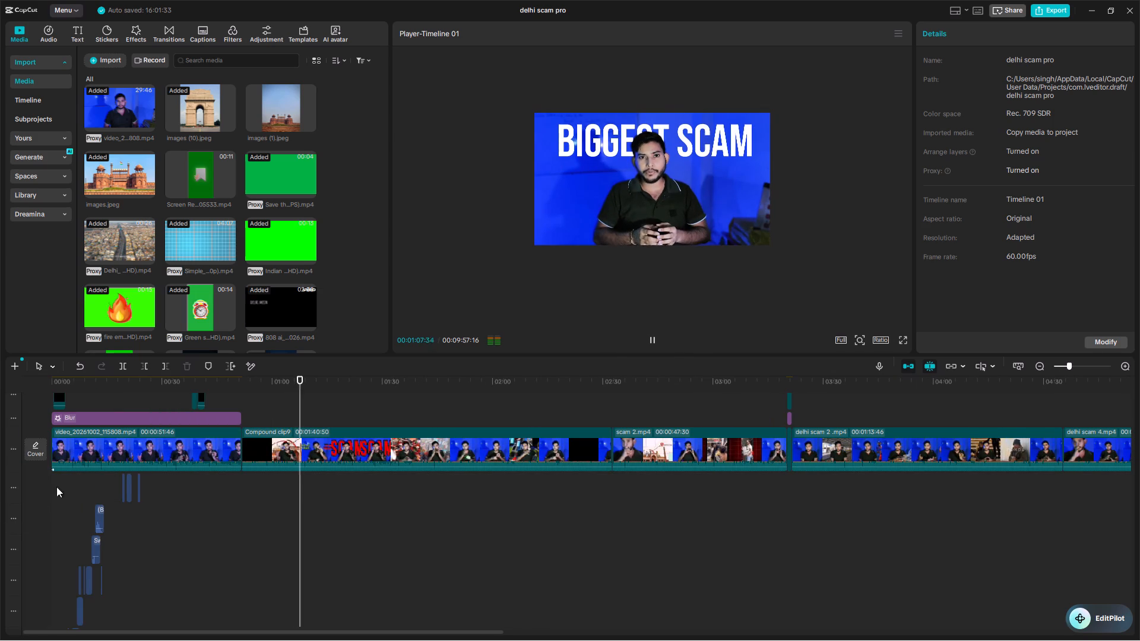
drag(56, 487, 0, 507)
click(73, 486)
drag(73, 486, 0, 508)
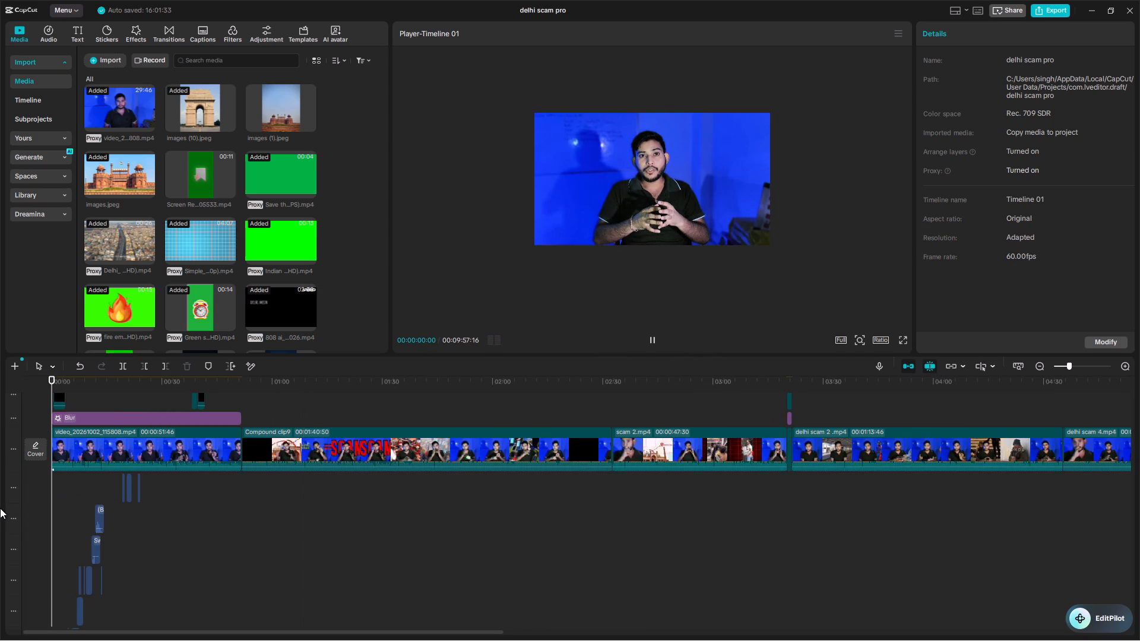
key(space)
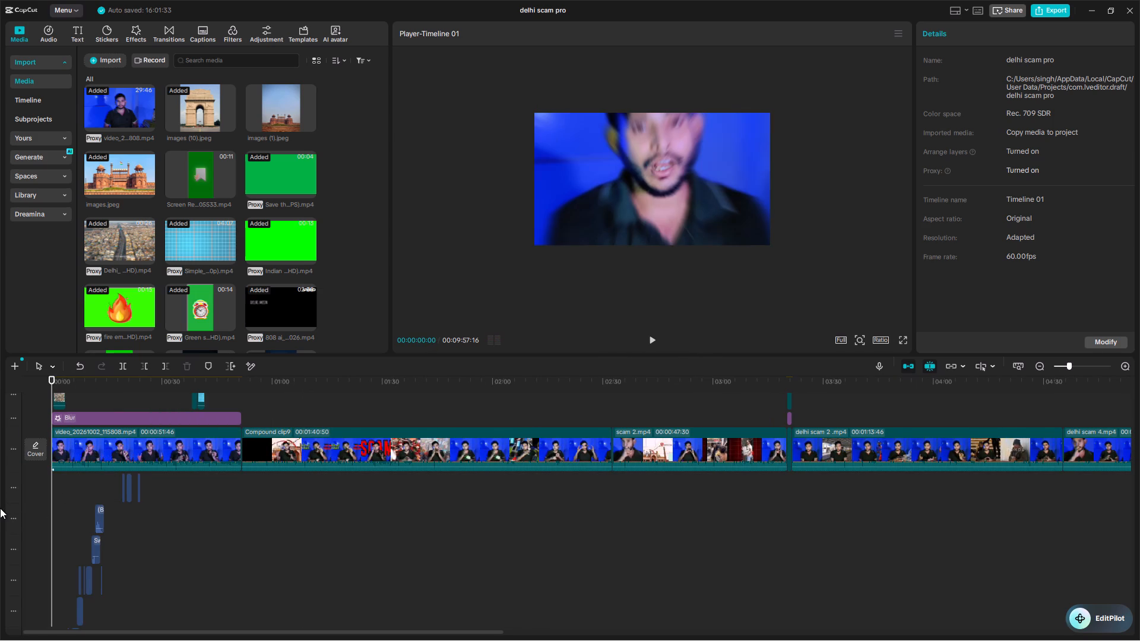
key(space)
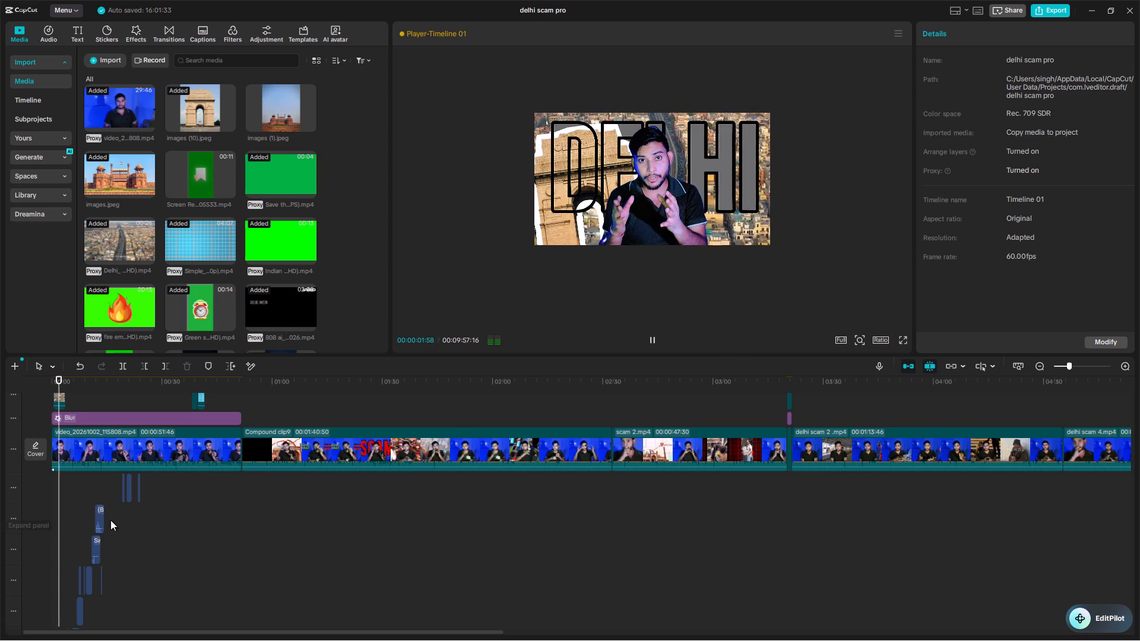
click(232, 491)
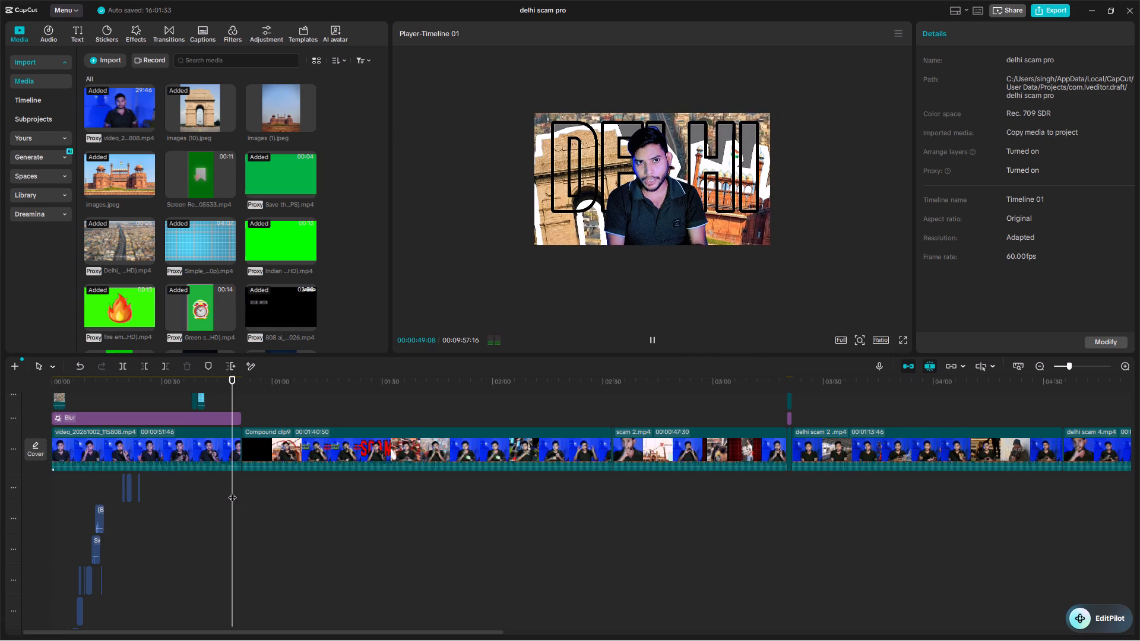
key(space)
ctrl+scroll(232, 491, up, 7)
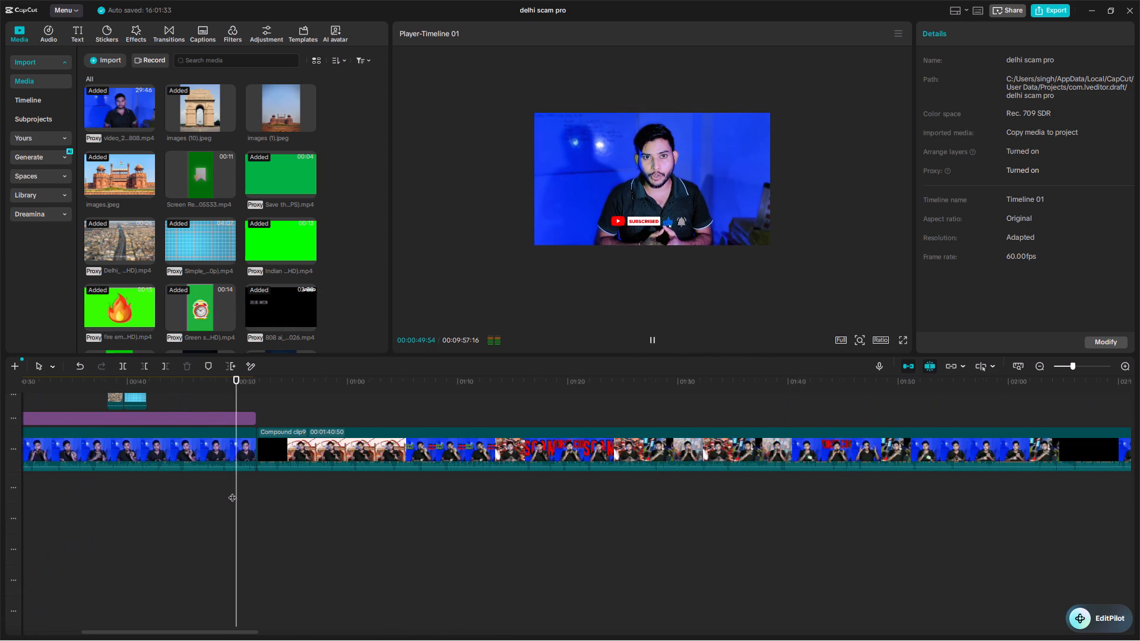
ctrl+scroll(232, 491, up, 4)
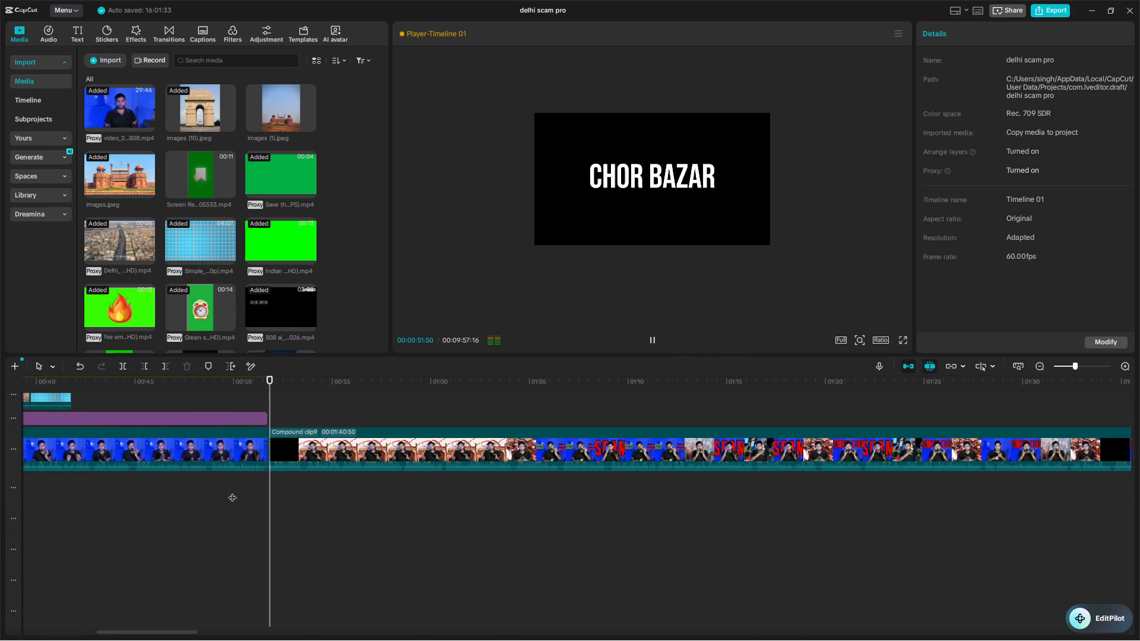
scroll(232, 491, left, 1)
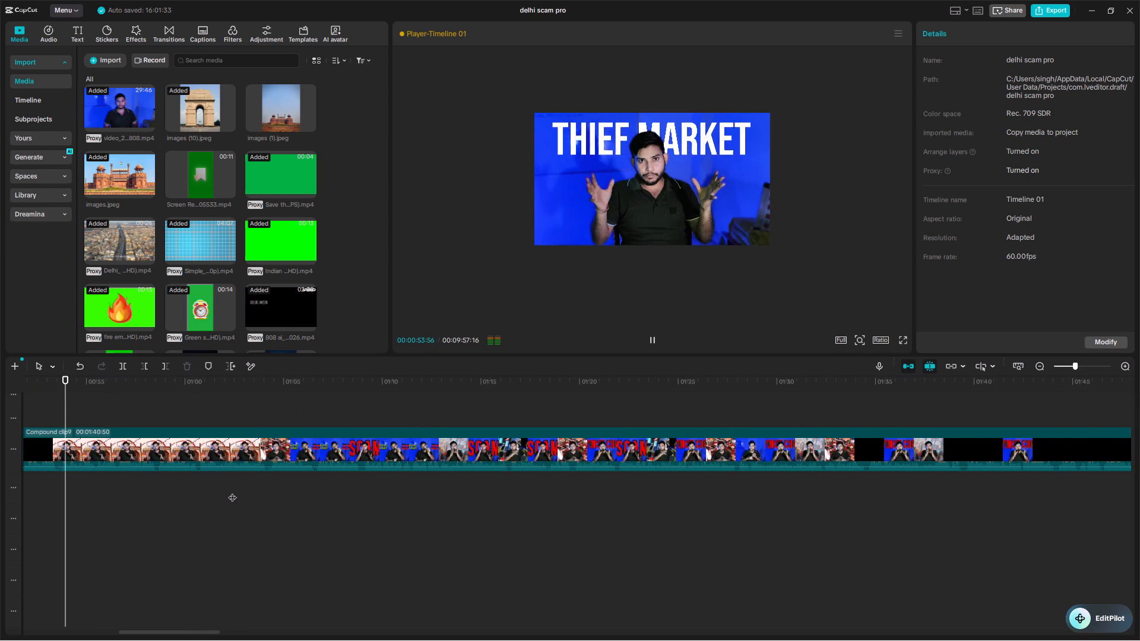
ctrl+scroll(232, 491, down, 7)
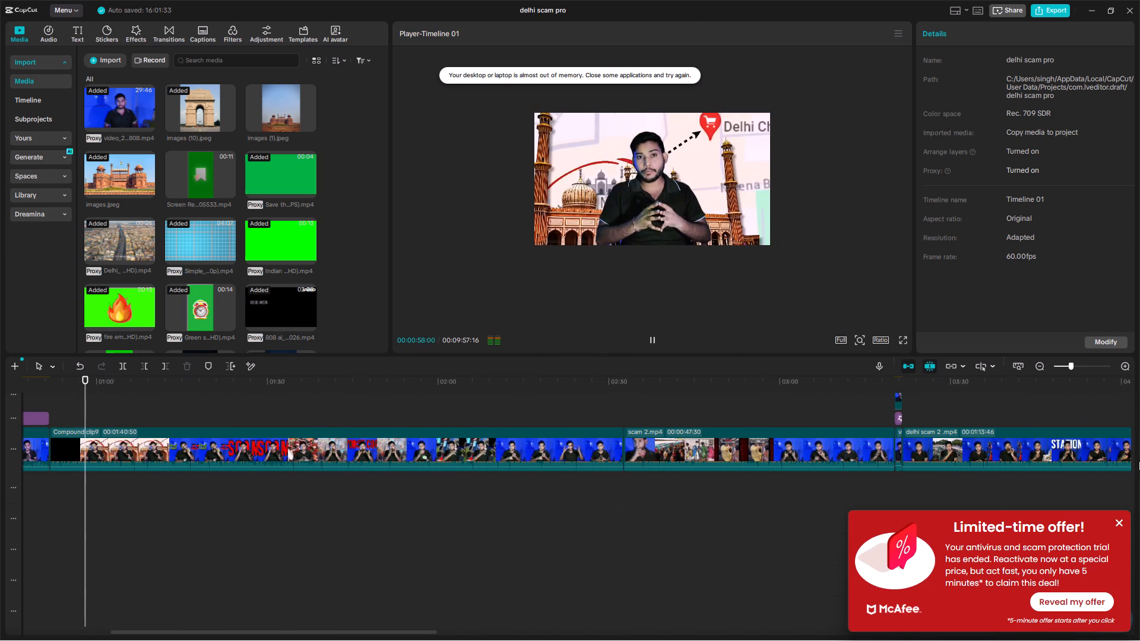
Dismiss the McAfee limited-time offer pop-up.
click(1117, 521)
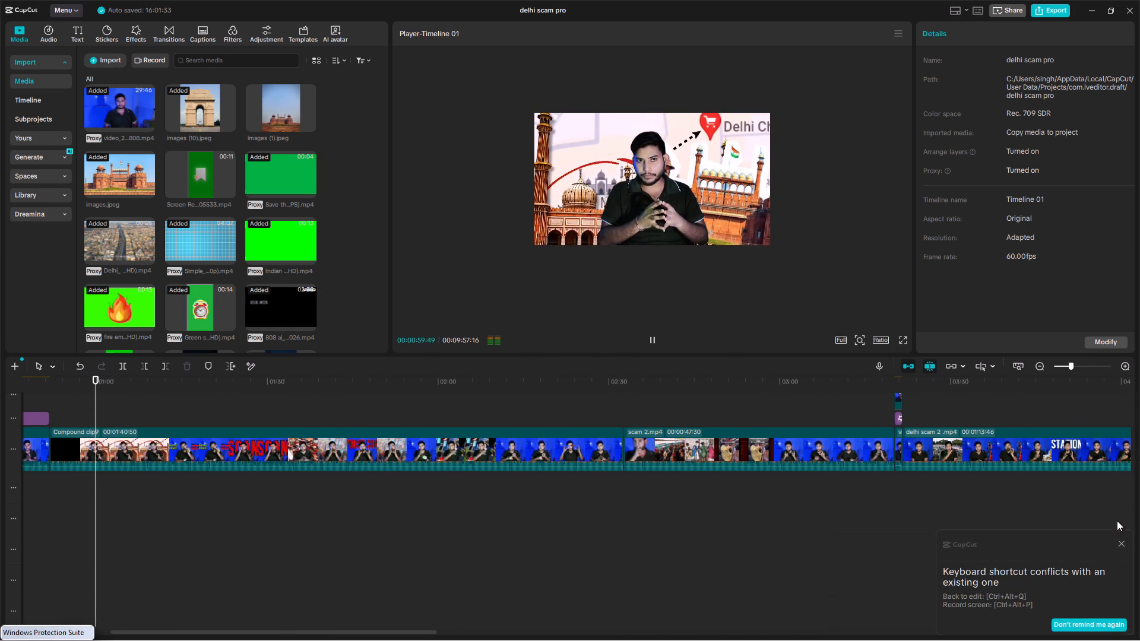
Play the join between Compound clip9 and scam 2.mp4 repeatedly, around 02:32.
click(625, 490)
key(space)
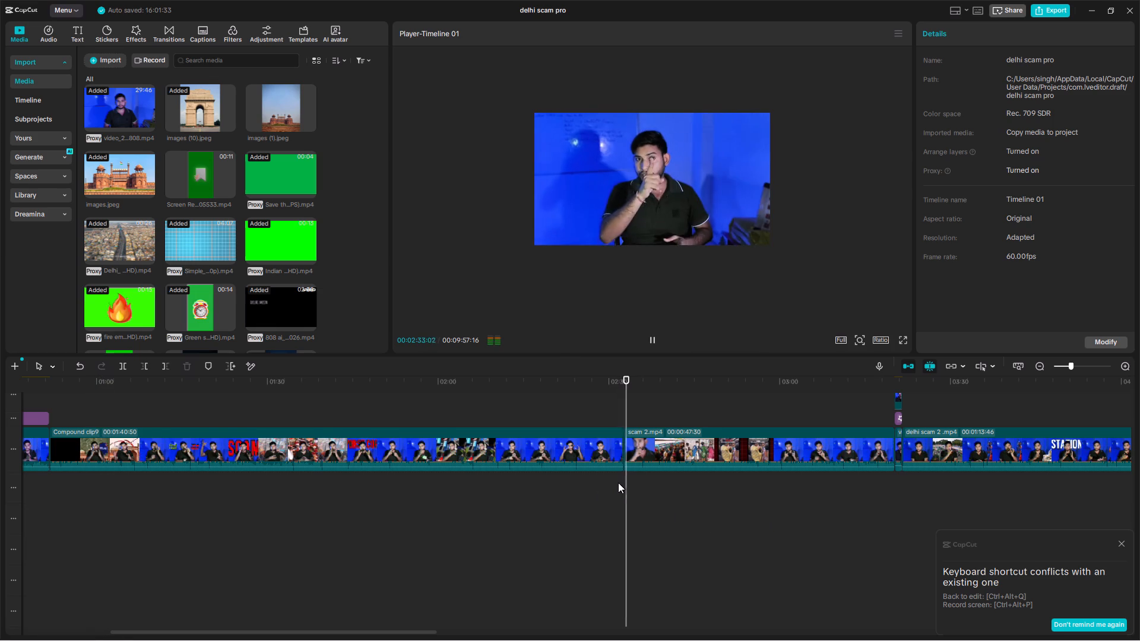
ctrl+scroll(618, 483, up, 10)
scroll(618, 483, up, 4)
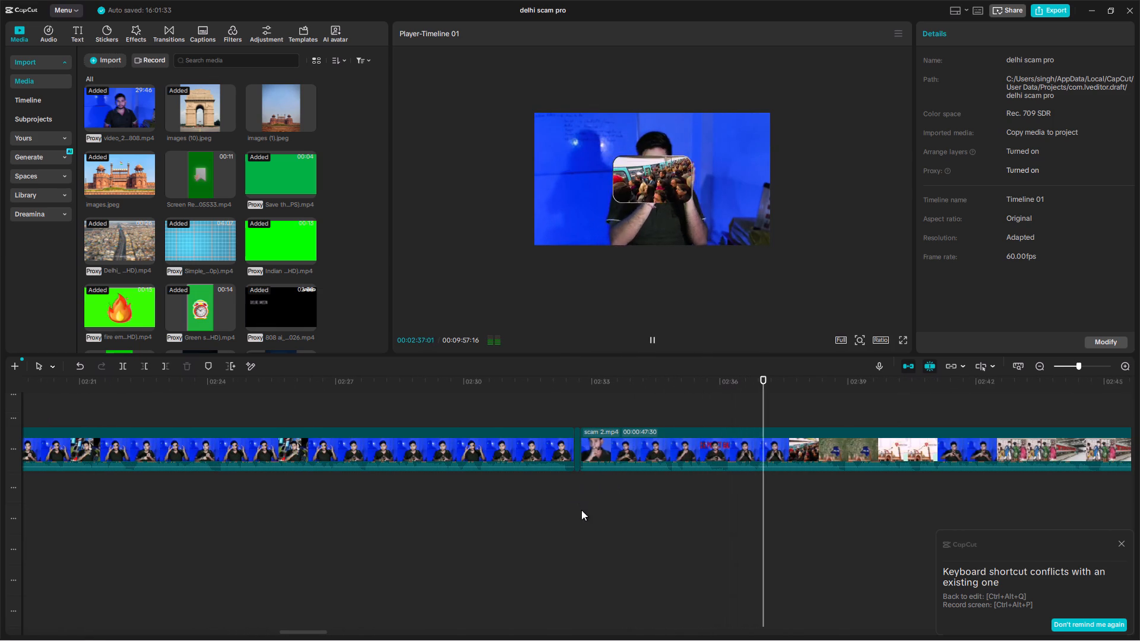
click(558, 502)
key(space)
key(space)
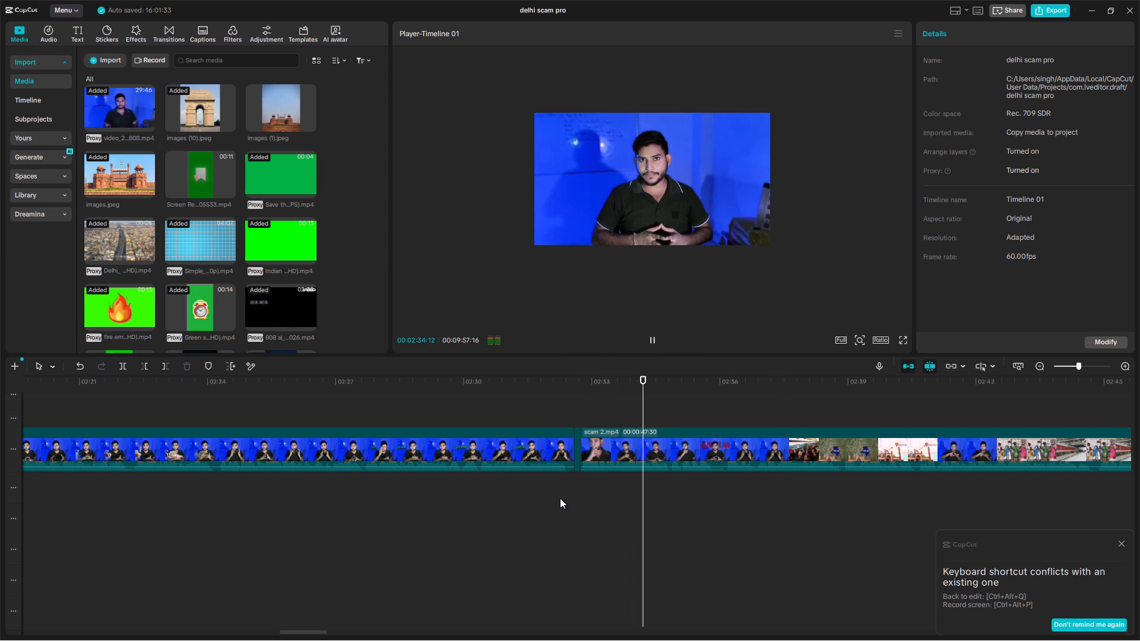
double_click(547, 496)
key(space)
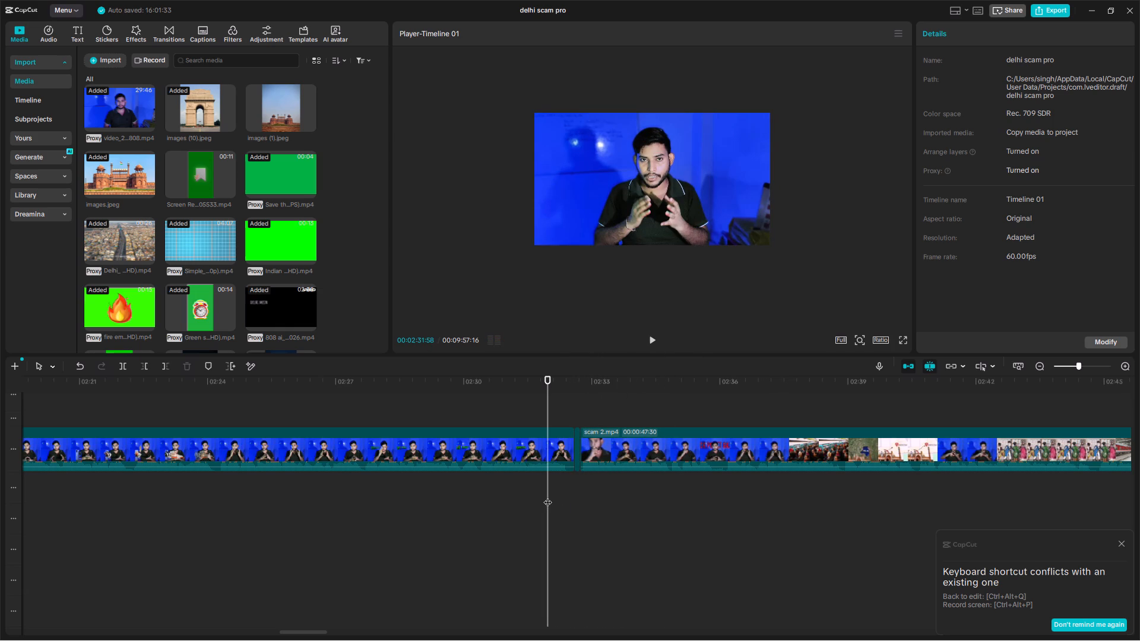
key(space)
key(space)
triple_click(524, 490)
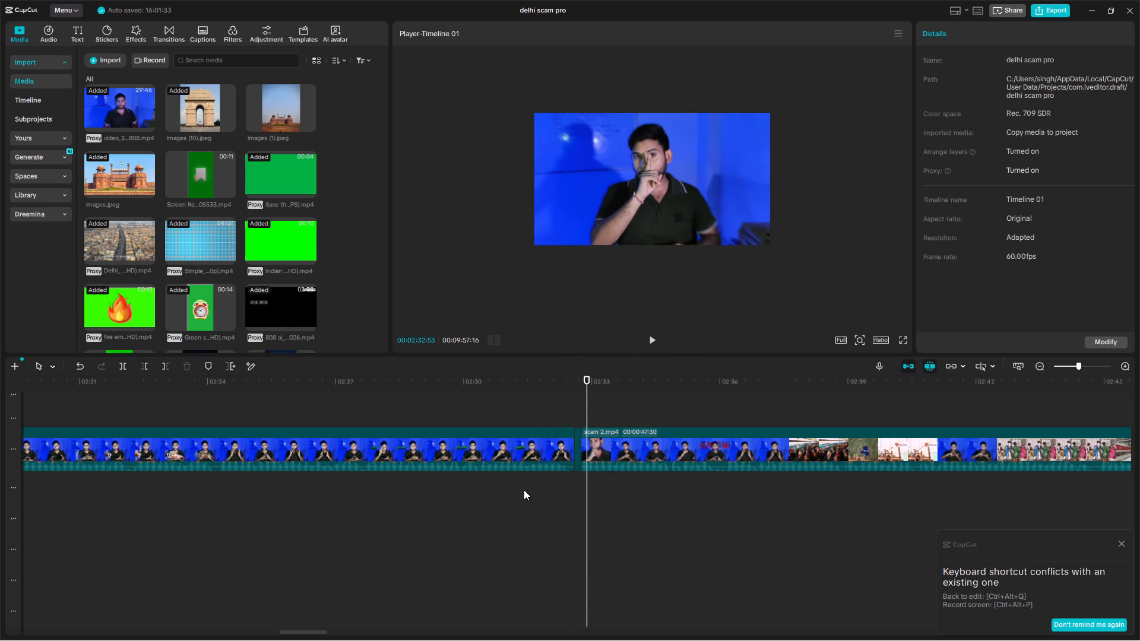
key(space)
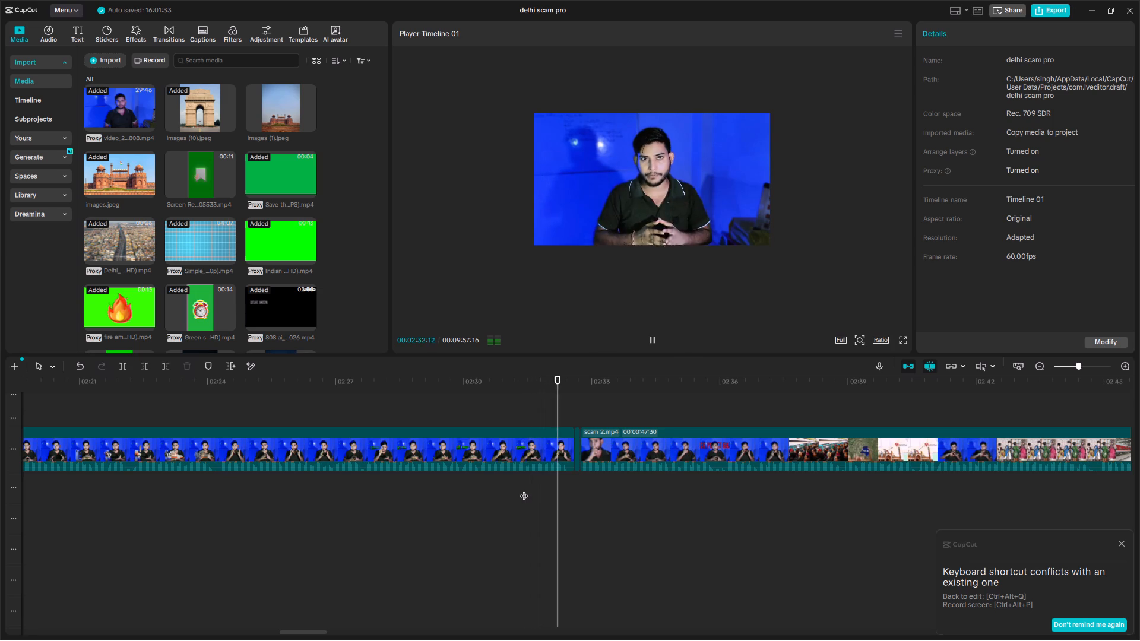
key(space)
Examine closely the cut on the main track just before scam 2.mp4.
ctrl+scroll(524, 490, up, 6)
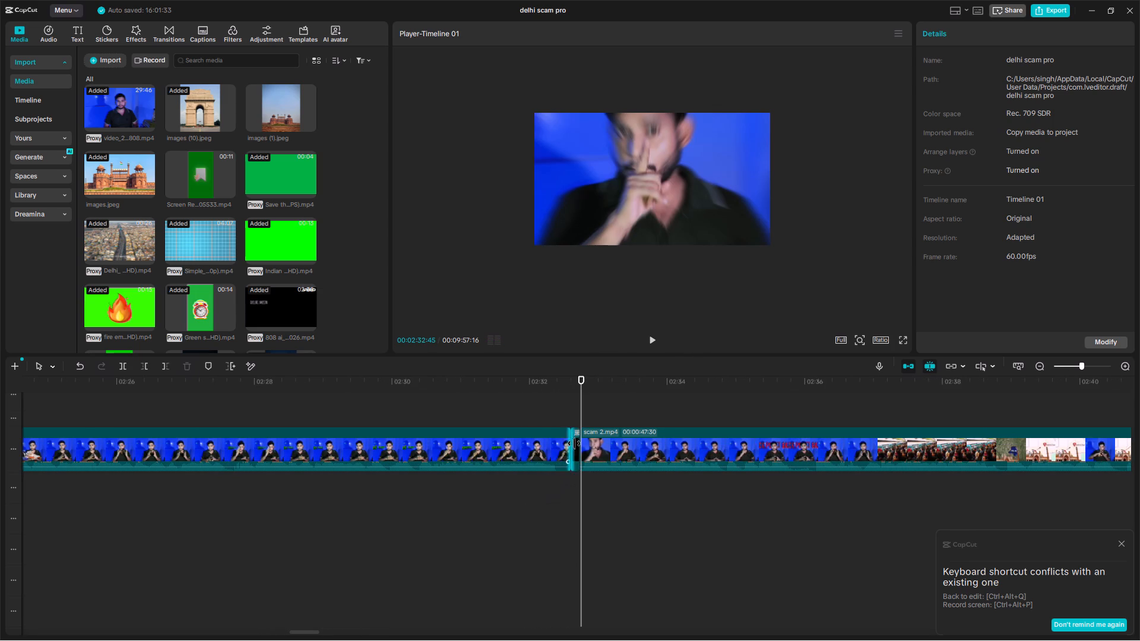
ctrl+scroll(574, 446, up, 13)
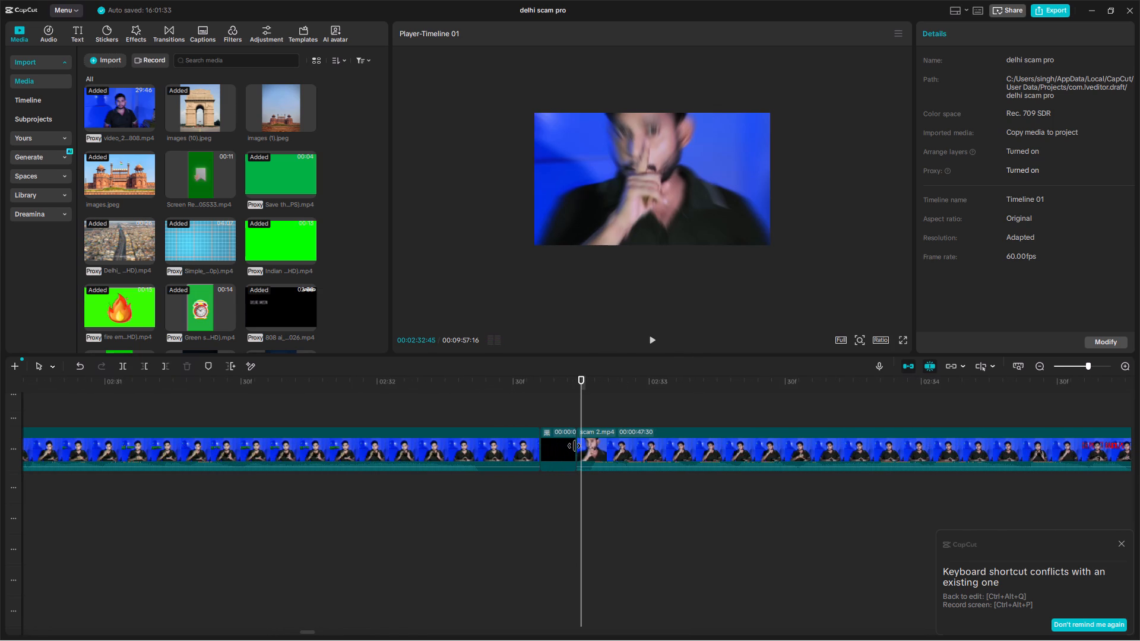
scroll(566, 443, left, 1)
ctrl+scroll(566, 443, down, 1)
ctrl+scroll(566, 443, left, 1)
ctrl+scroll(566, 443, down, 16)
ctrl+scroll(566, 443, down, 7)
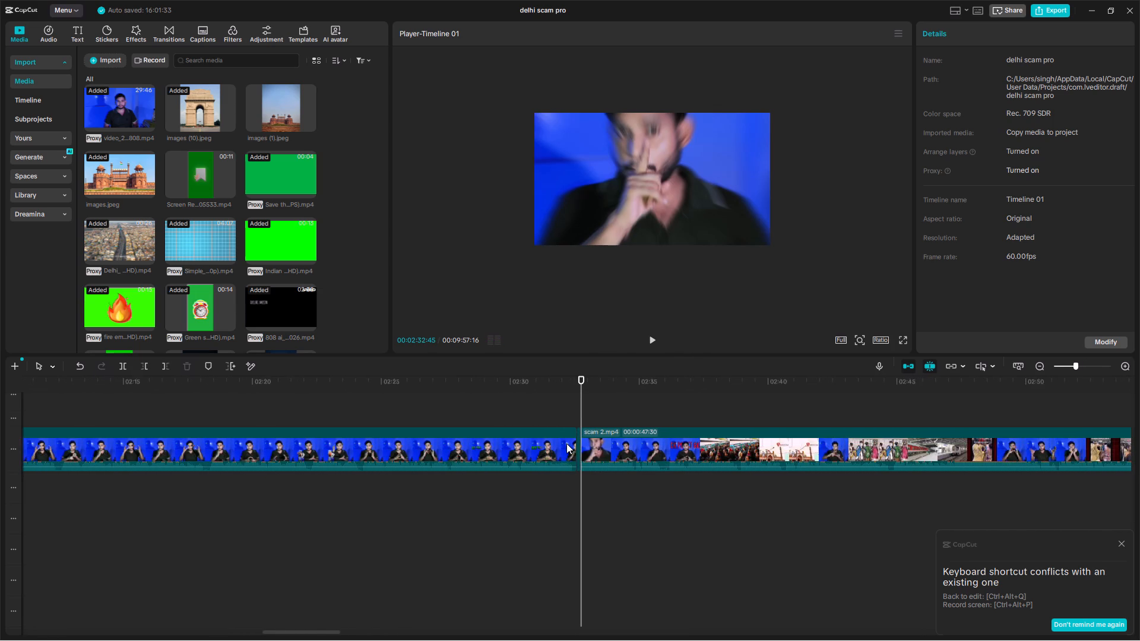
ctrl+scroll(566, 443, down, 12)
ctrl+scroll(566, 443, up, 13)
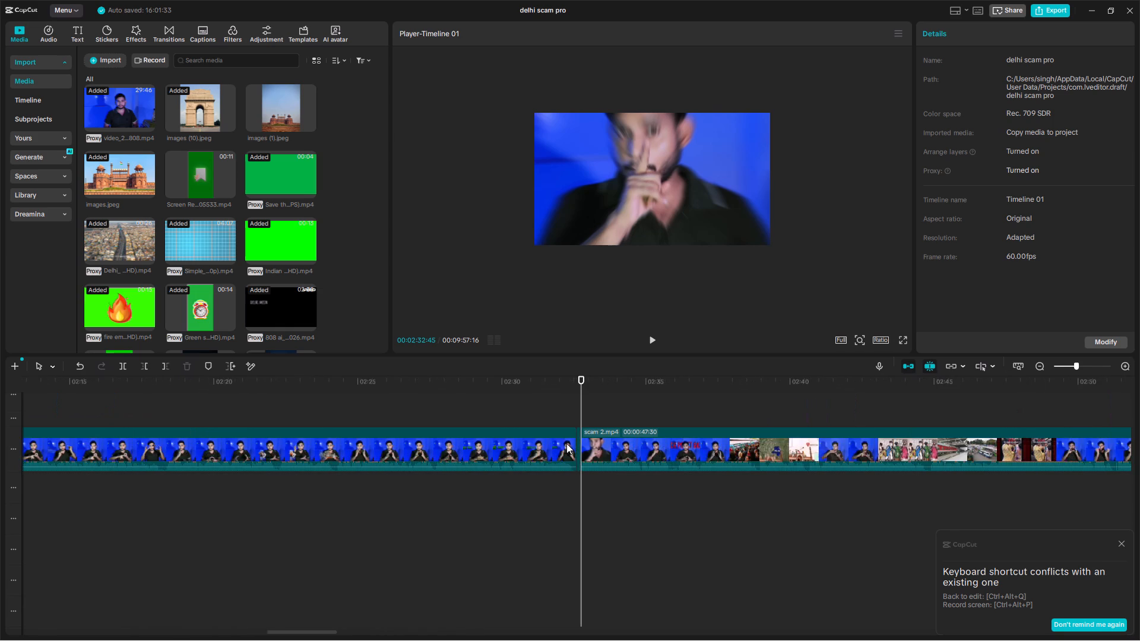
ctrl+scroll(566, 443, up, 7)
Play the video from about 02:32 through the opening of scam 2.mp4.
key(space)
scroll(566, 443, left, 2)
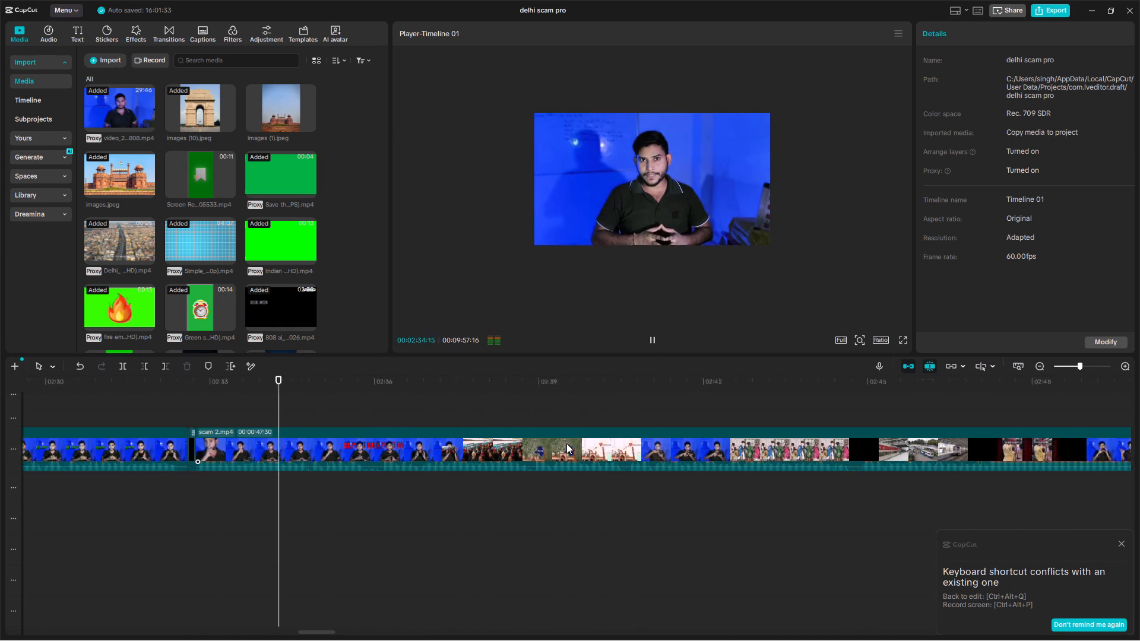
scroll(566, 443, left, 1)
scroll(566, 443, up, 1)
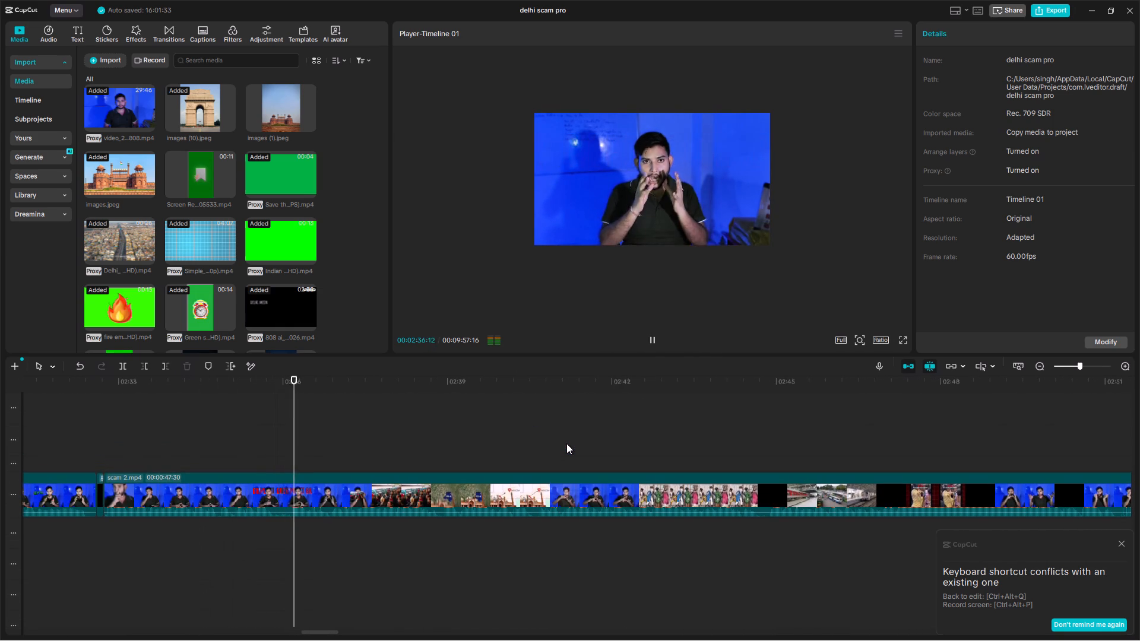
ctrl+scroll(566, 443, down, 7)
scroll(566, 443, left, 3)
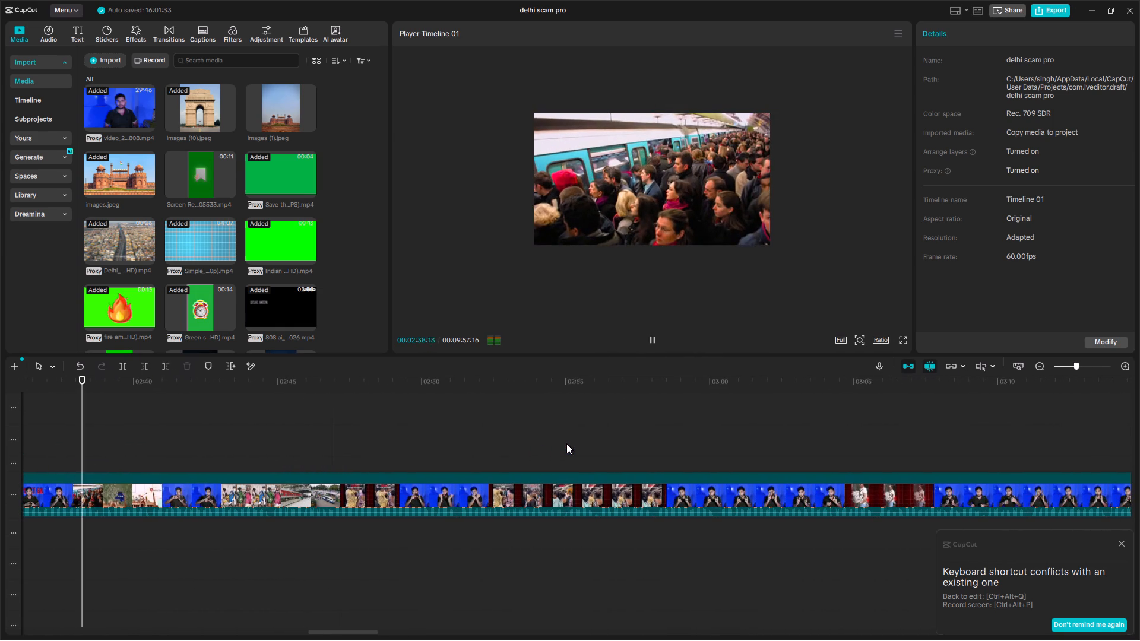
ctrl+scroll(566, 443, down, 8)
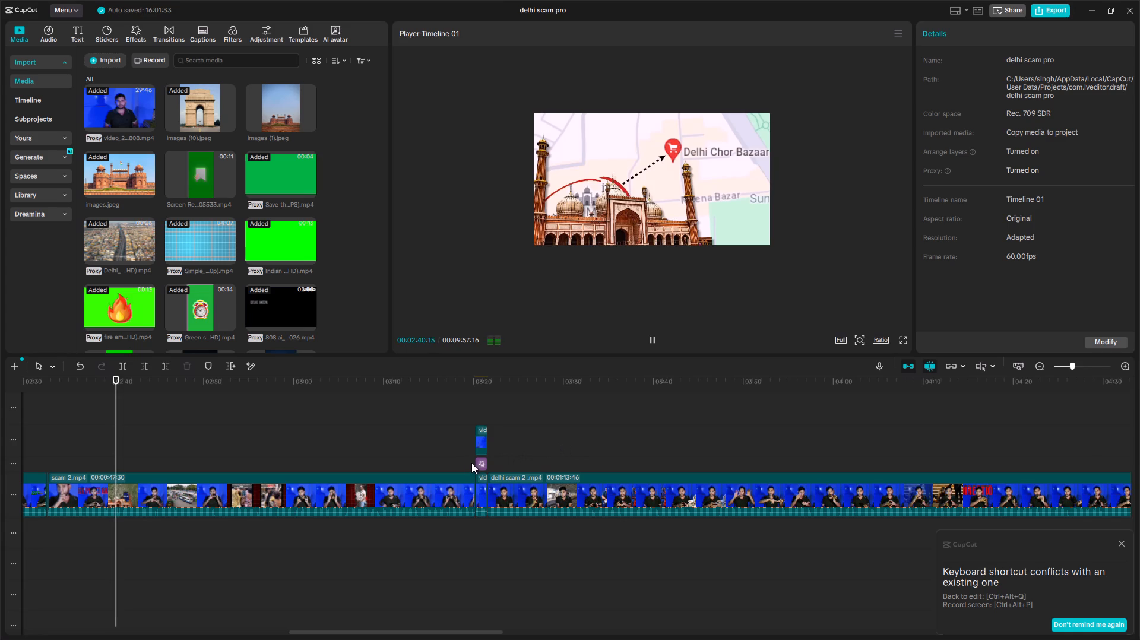
Play from about 03:19 across the short blurred section into delhi scam 2 .mp4.
double_click(465, 464)
key(space)
ctrl+scroll(465, 464, up, 8)
key(space)
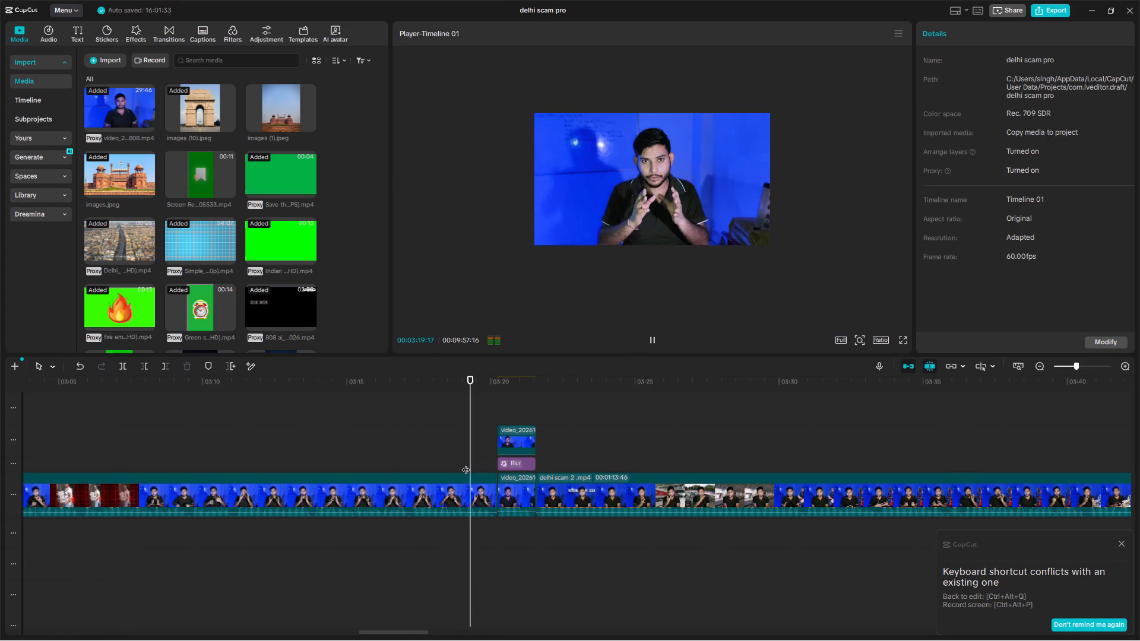
ctrl+scroll(465, 464, up, 6)
scroll(465, 464, left, 1)
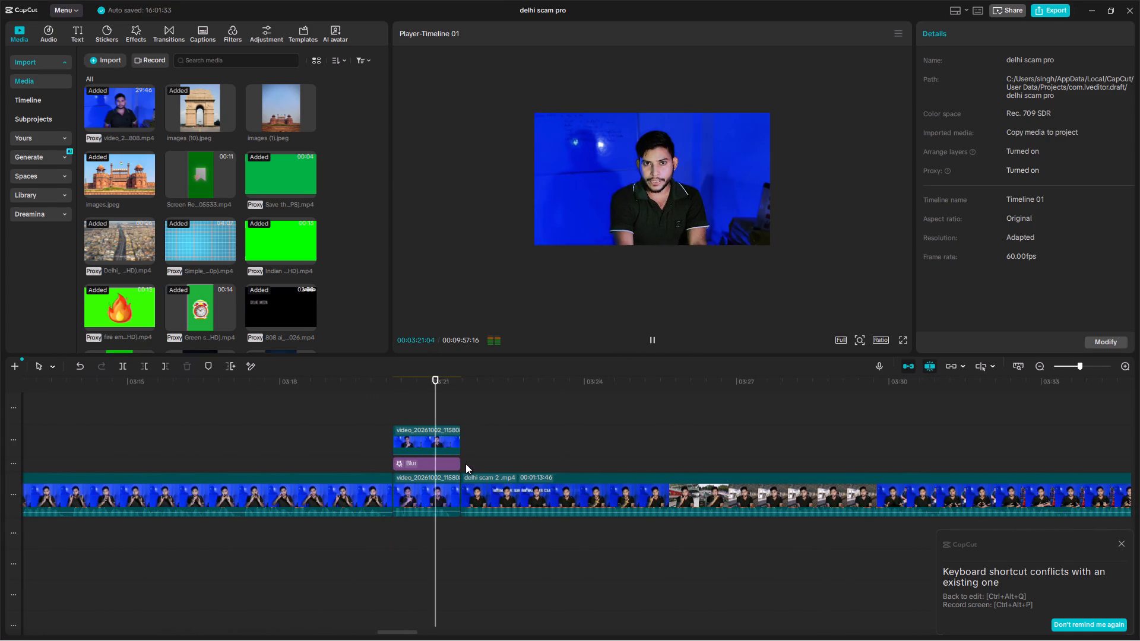
scroll(465, 464, left, 1)
ctrl+scroll(465, 464, up, 5)
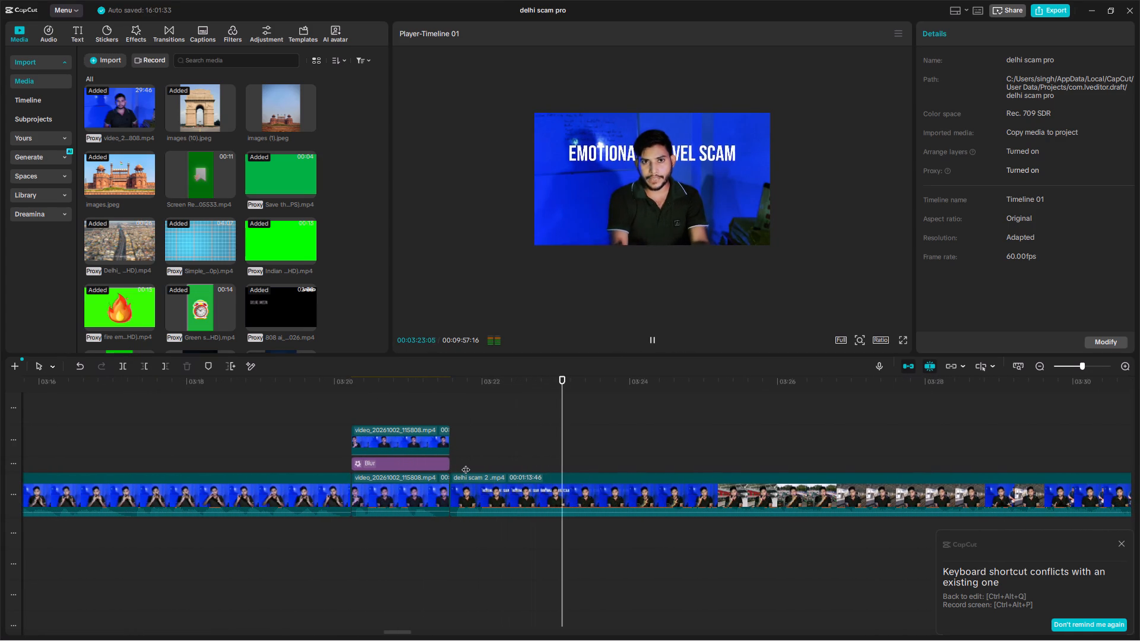
key(space)
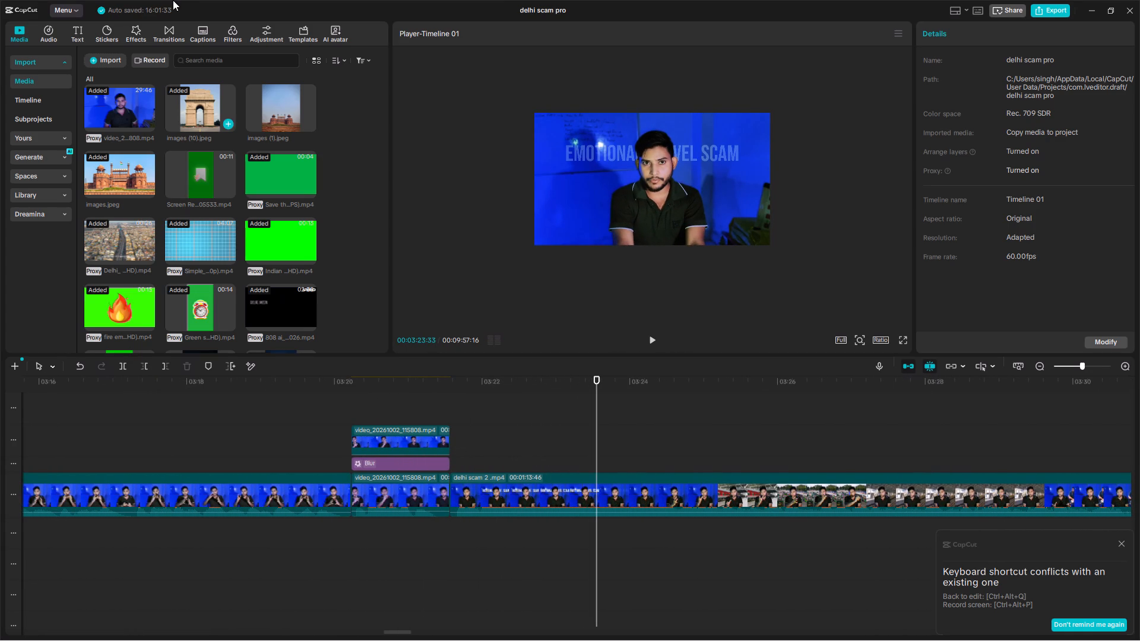
Display the favourite transitions and dismiss the keyboard shortcut conflict notice.
click(176, 27)
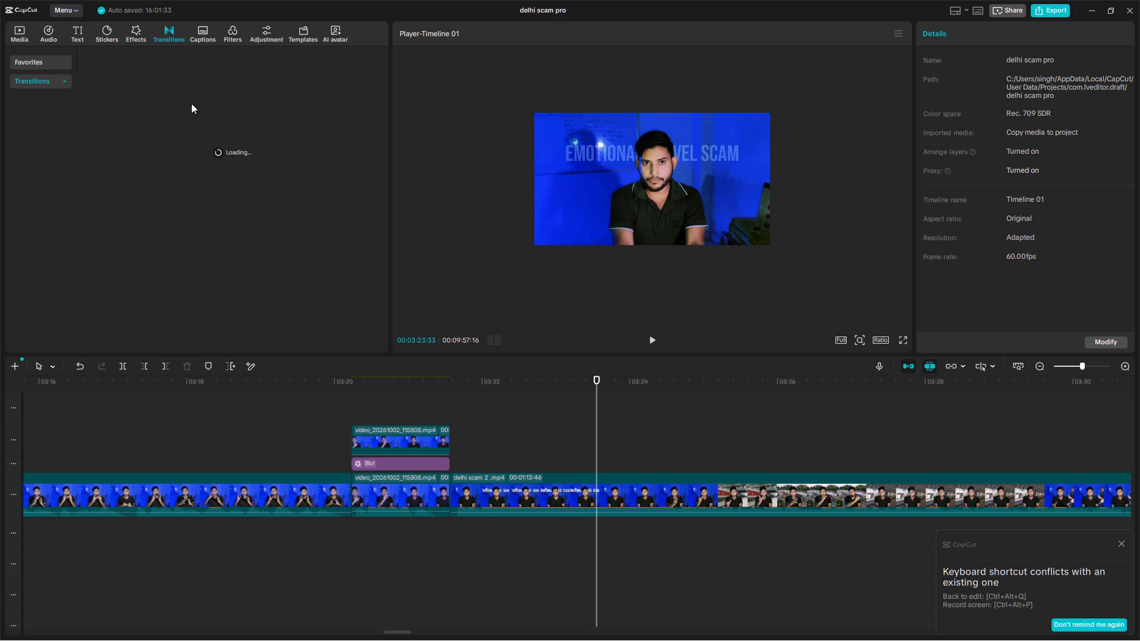
click(58, 69)
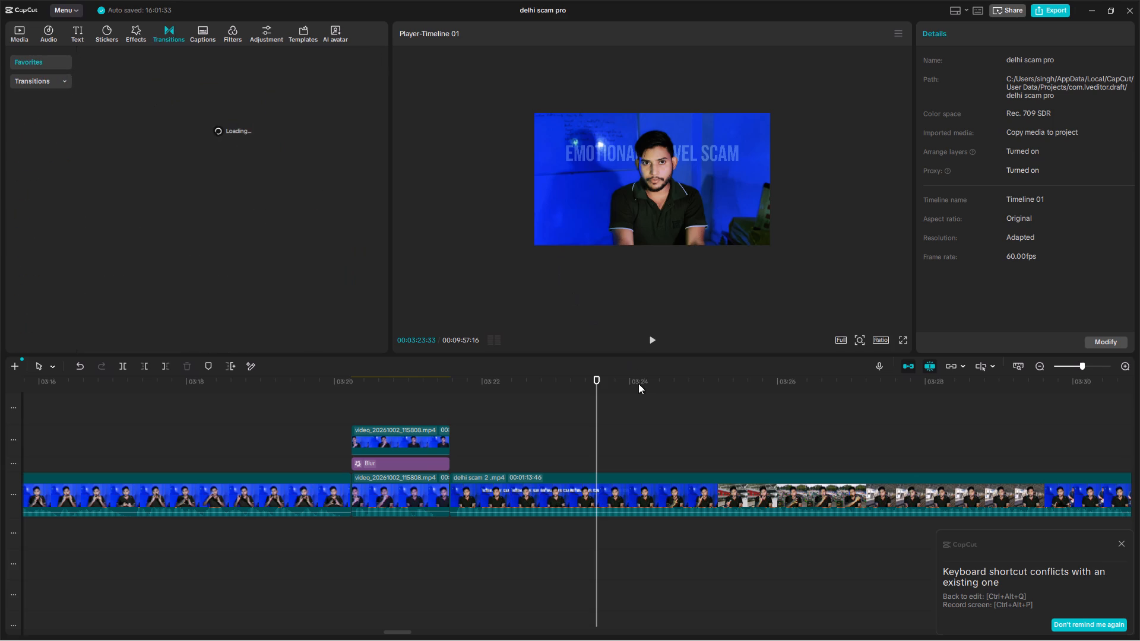
click(1122, 542)
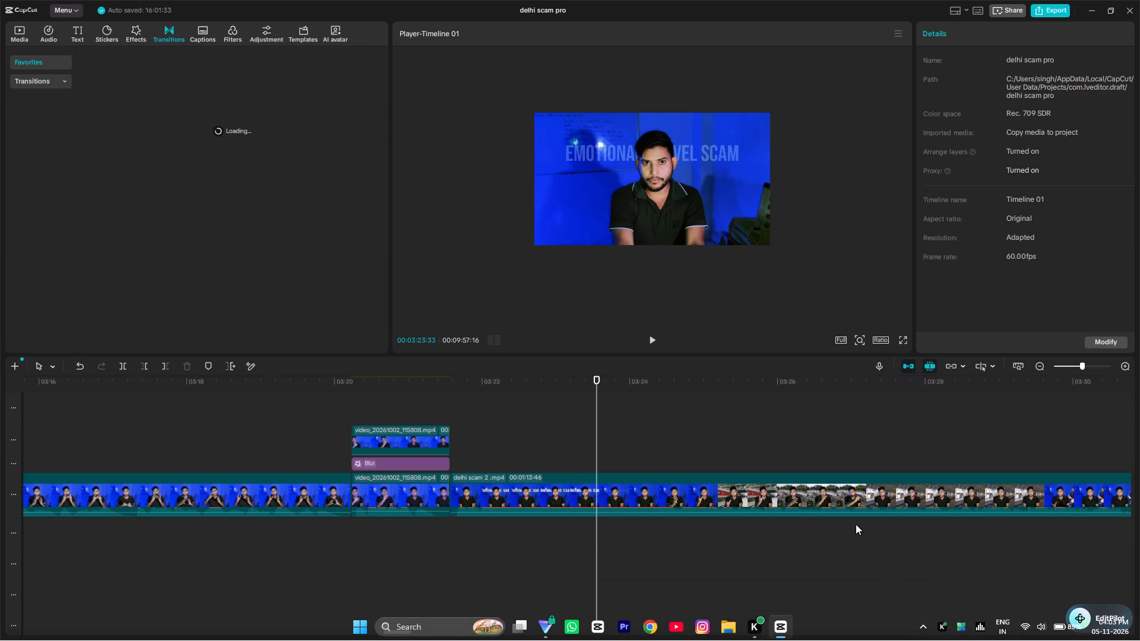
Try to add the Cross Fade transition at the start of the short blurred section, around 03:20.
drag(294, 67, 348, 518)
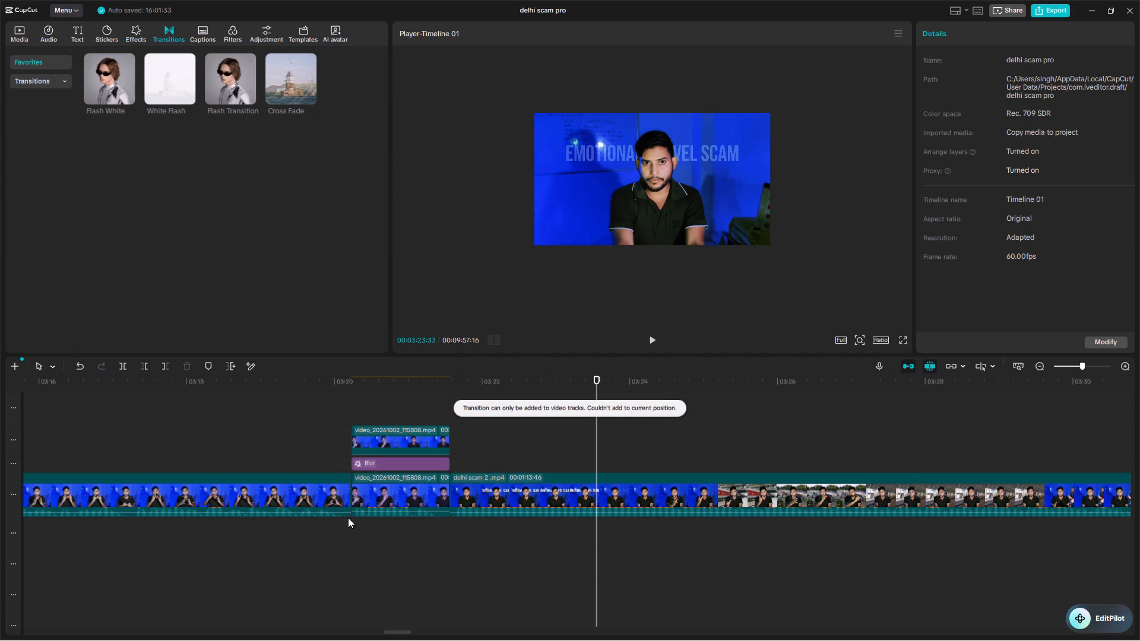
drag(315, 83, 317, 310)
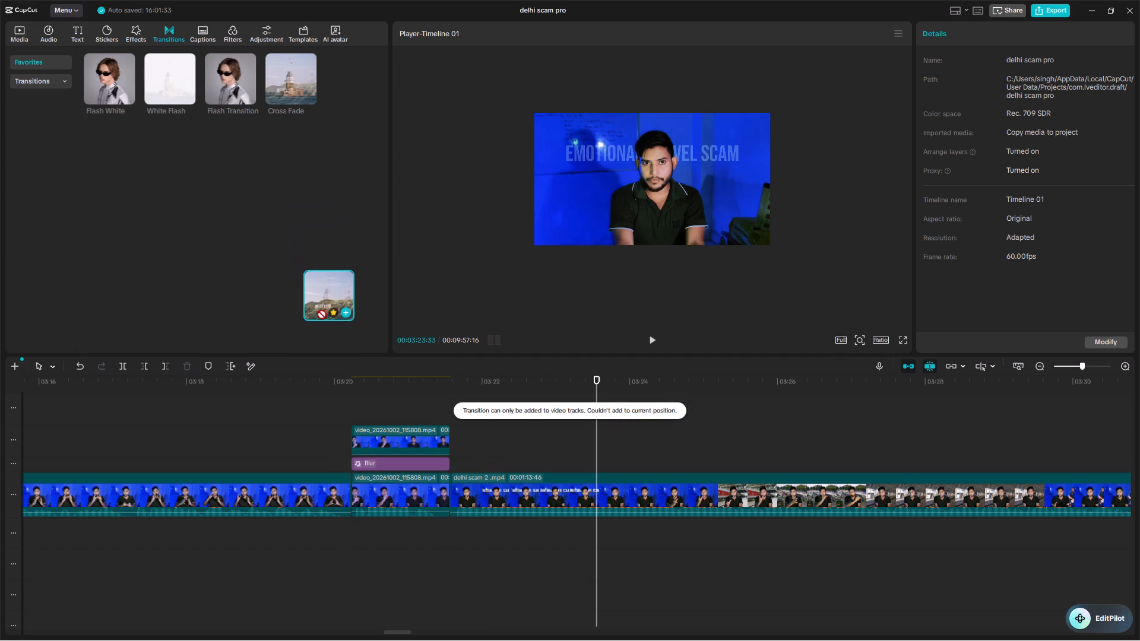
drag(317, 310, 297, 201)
Replay the start of the short section with the overlay clip and Blur effect repeatedly, around 03:20.
click(375, 450)
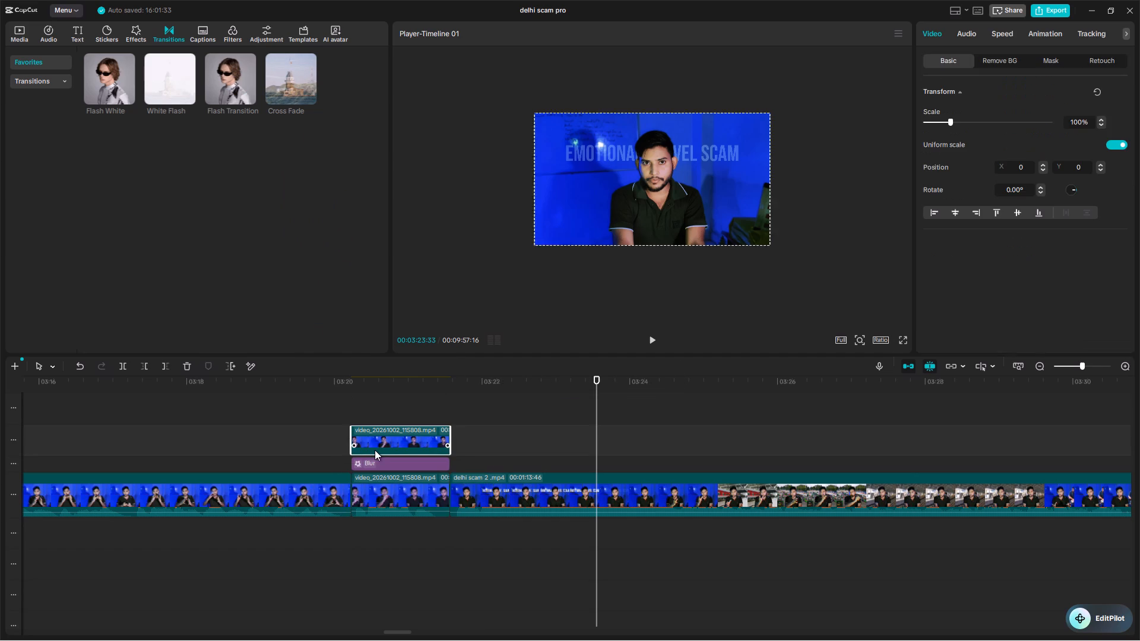
double_click(349, 405)
key(space)
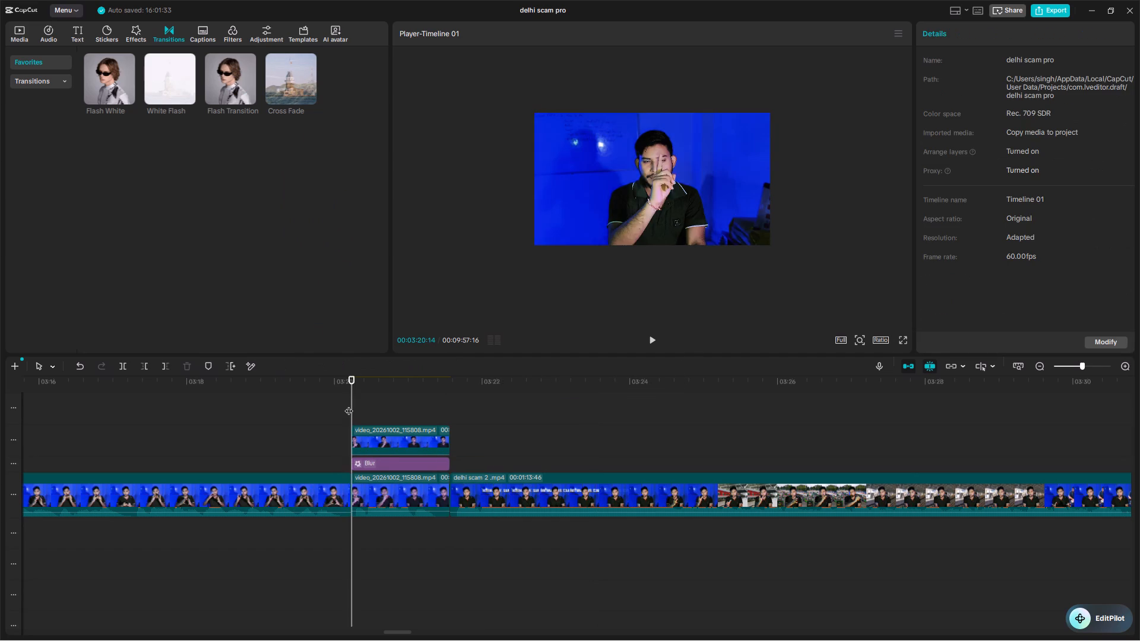
key(space)
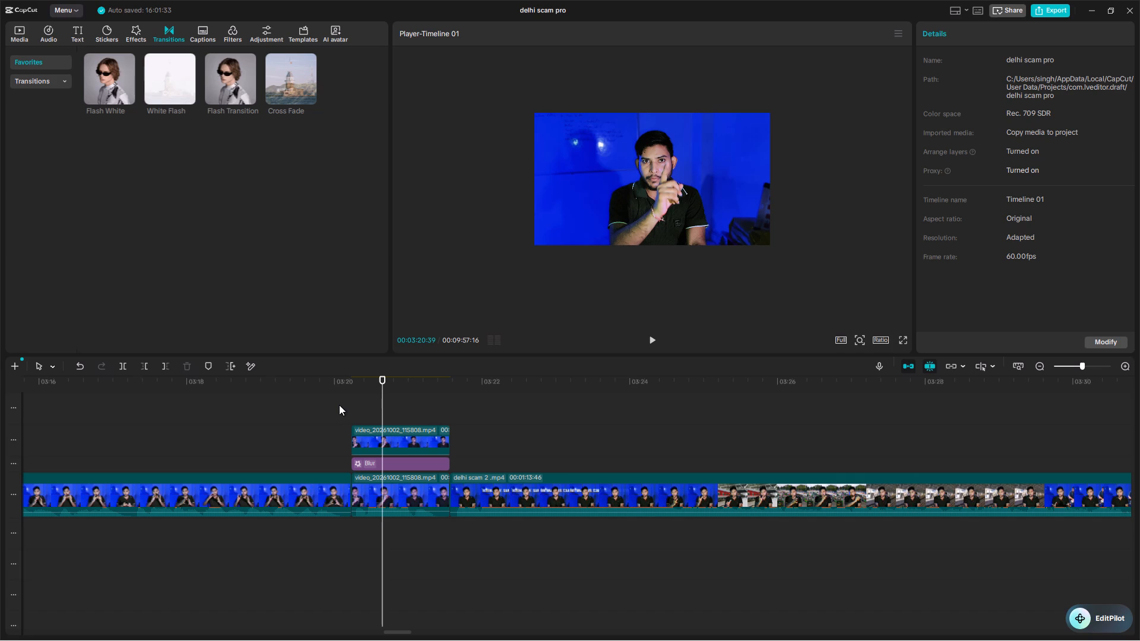
click(336, 405)
key(space)
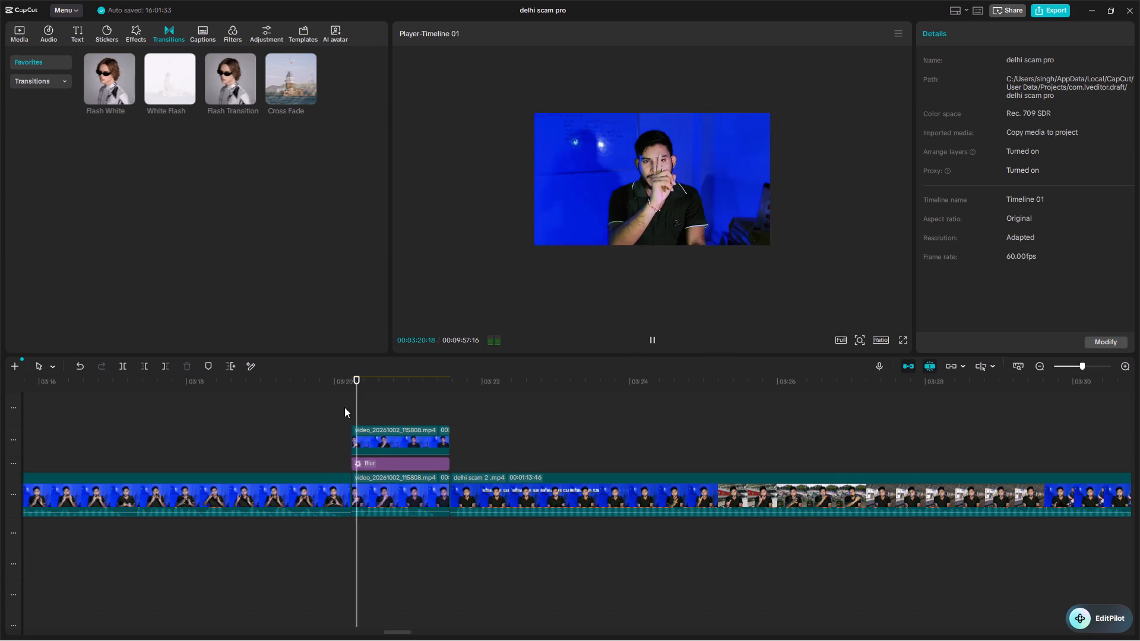
key(space)
click(341, 405)
key(space)
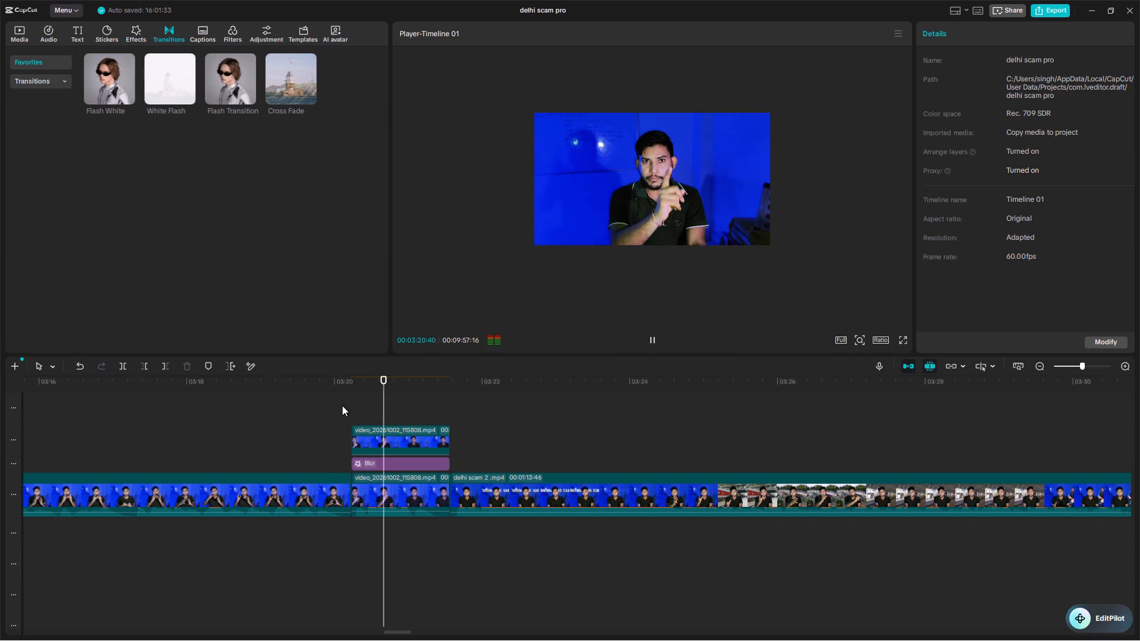
key(space)
scroll(383, 389, down, 5)
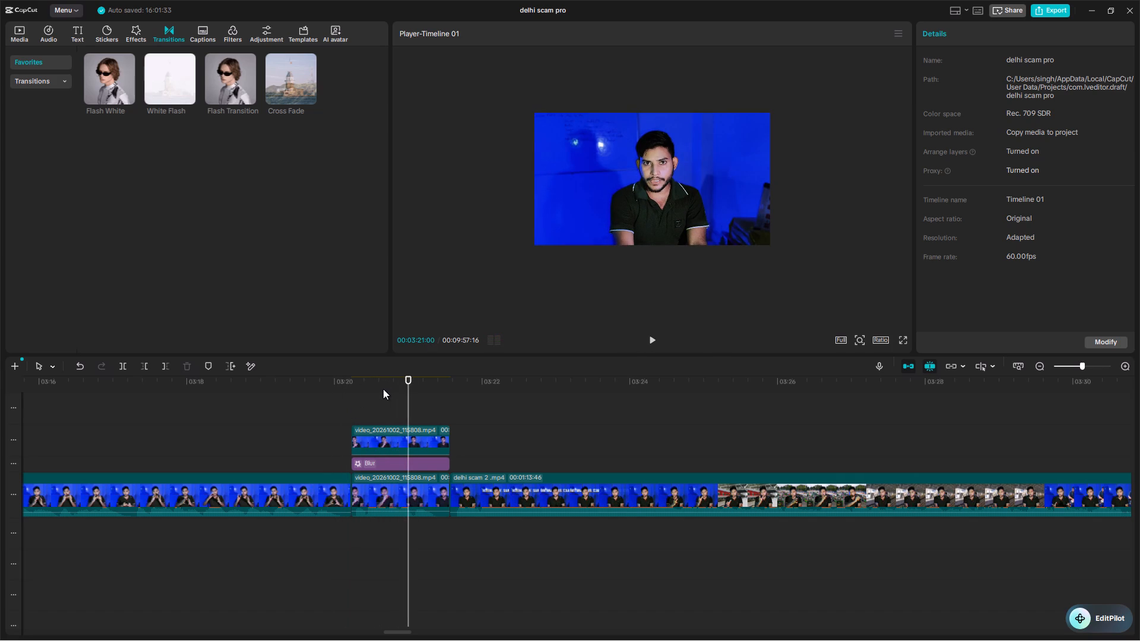
Combine the overlay clip, the Blur effect and the main-track clip at about 03:20 into one compound clip.
drag(392, 394, 376, 540)
click(380, 488)
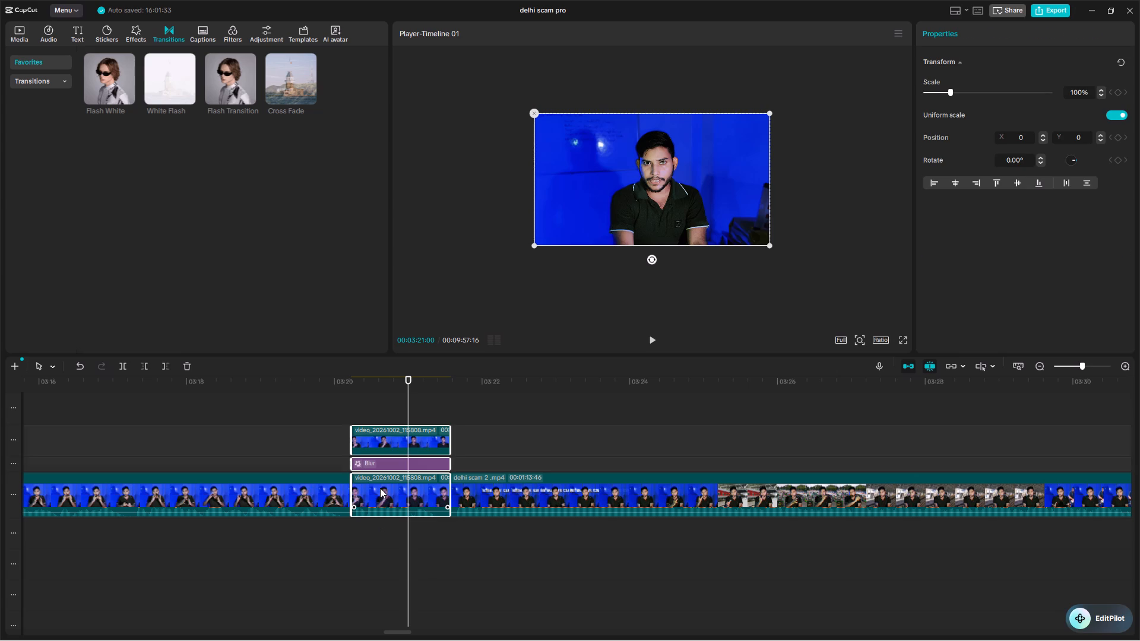
drag(385, 407, 395, 518)
right_click(404, 498)
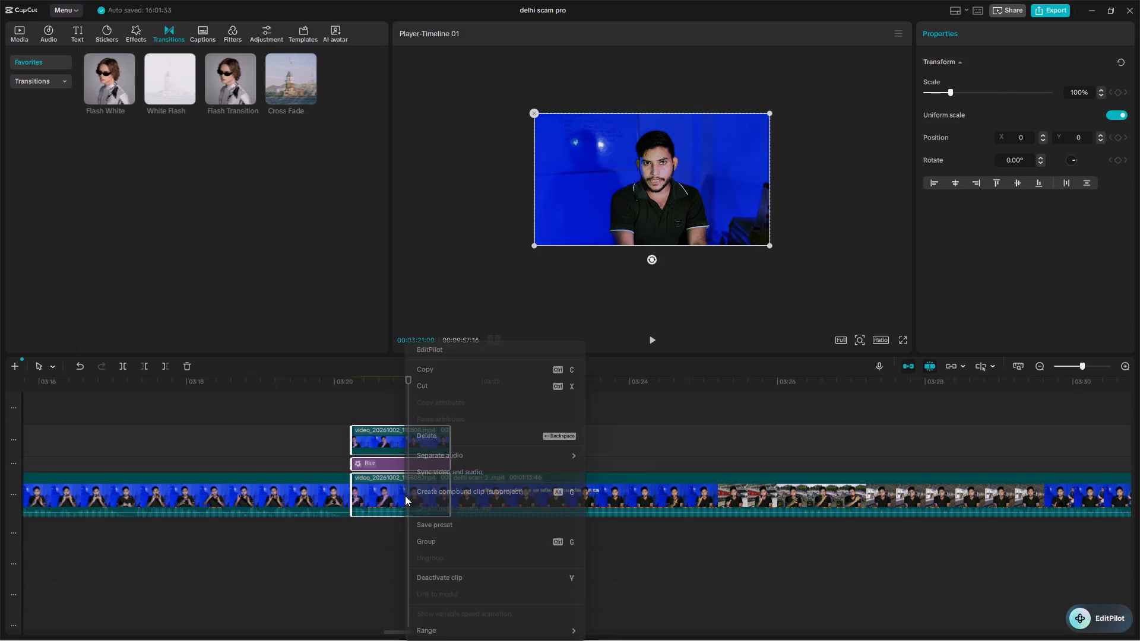
click(441, 487)
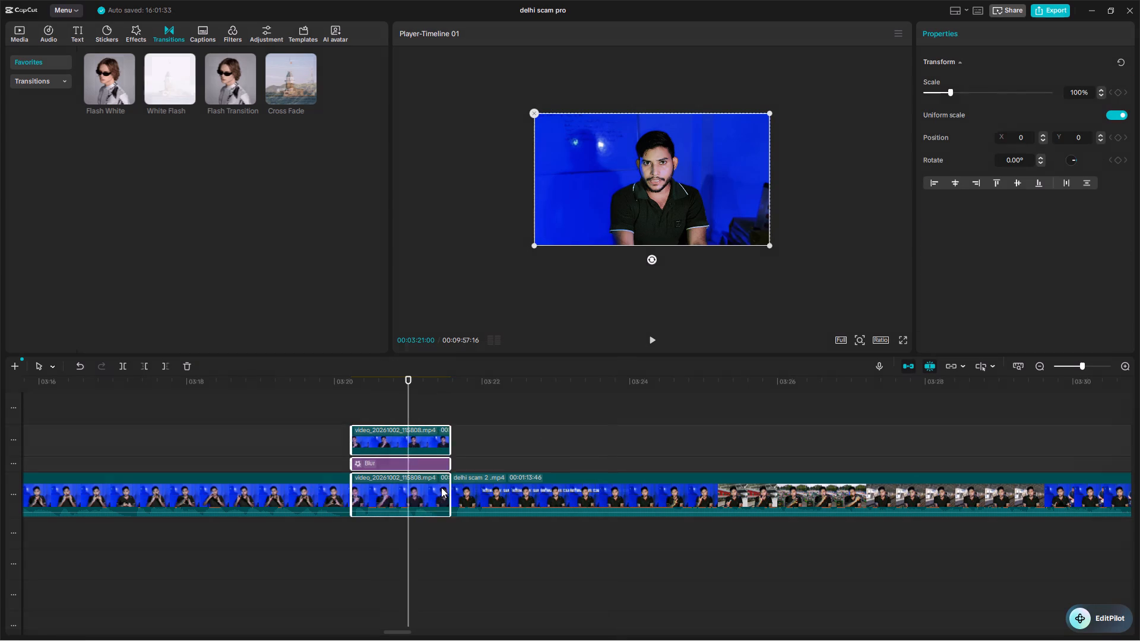
Add a Cross Fade transition at the start of the new compound clip, accept duplicate frames, and set its duration to 0.3 s.
drag(297, 94, 283, 227)
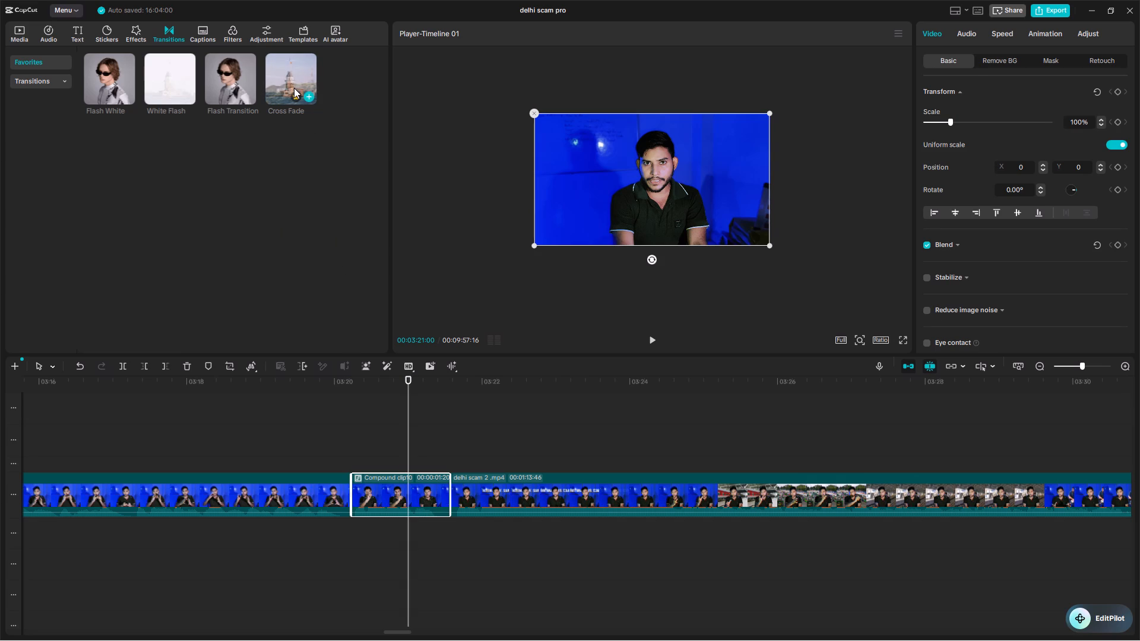
drag(294, 88, 349, 494)
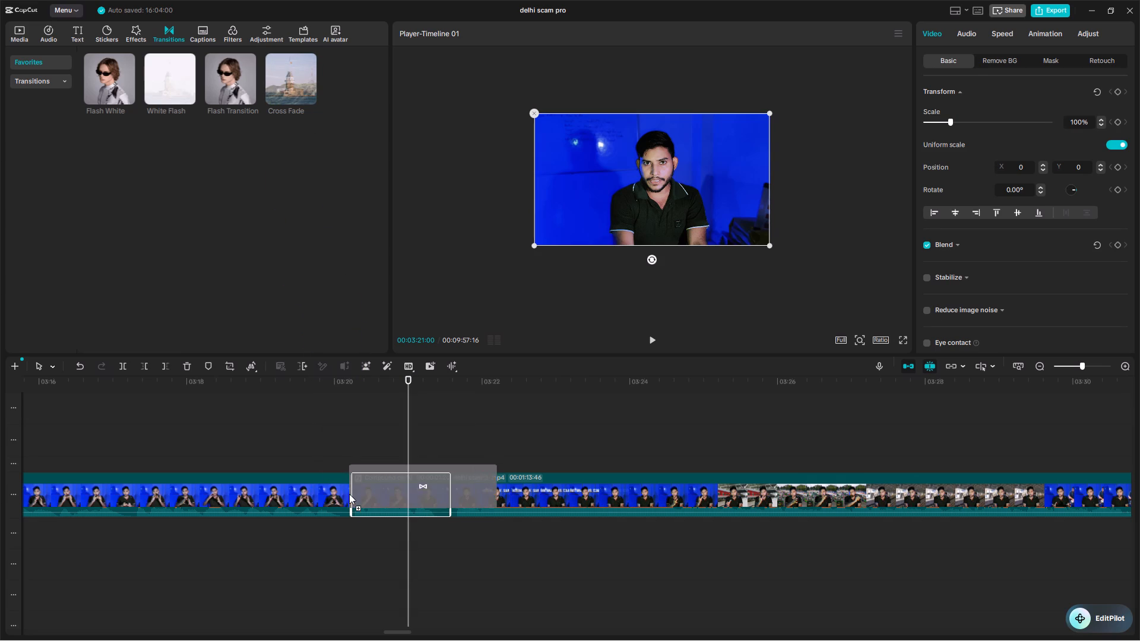
drag(349, 494, 349, 513)
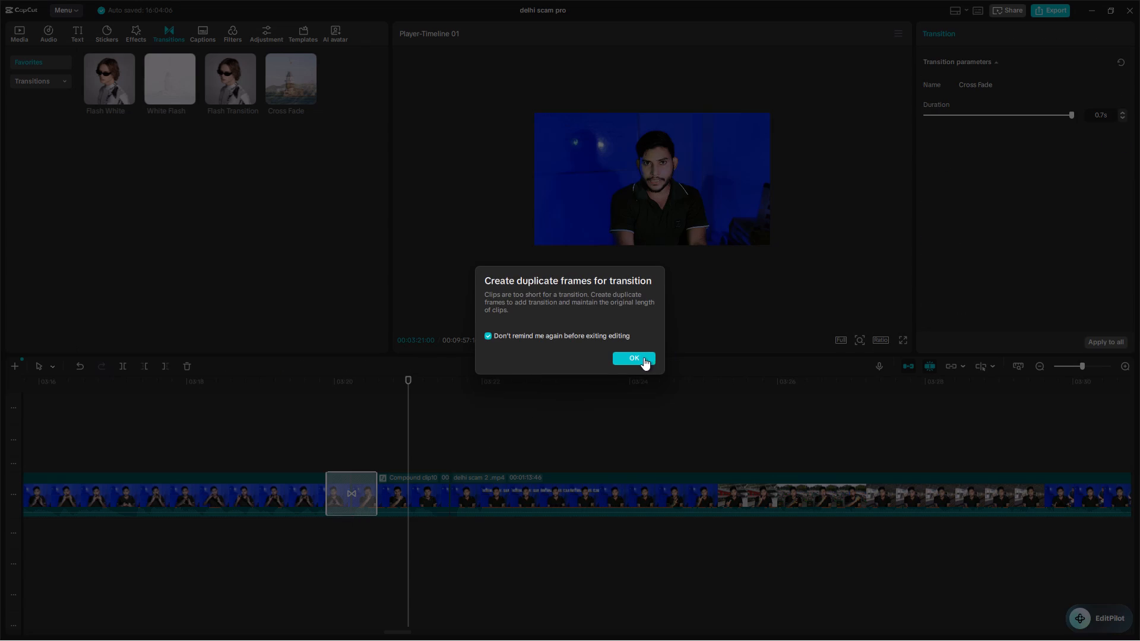
click(644, 357)
double_click(967, 116)
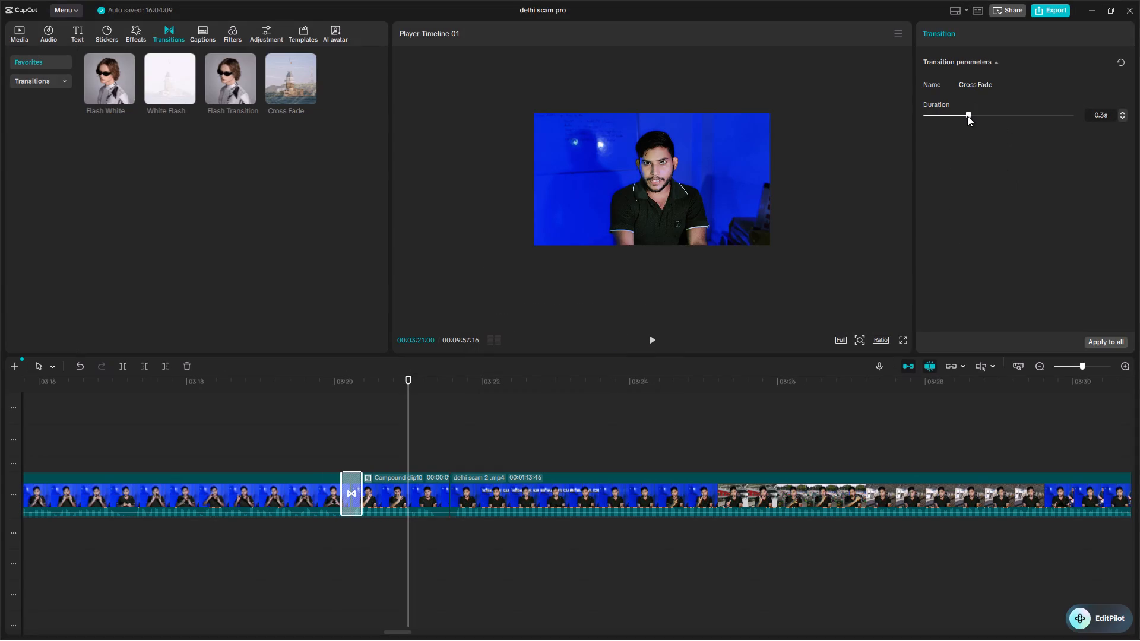
Add a Cross Fade transition between the new compound clip and delhi scam 2 .mp4, with a duration of 0.3 s.
drag(289, 80, 297, 146)
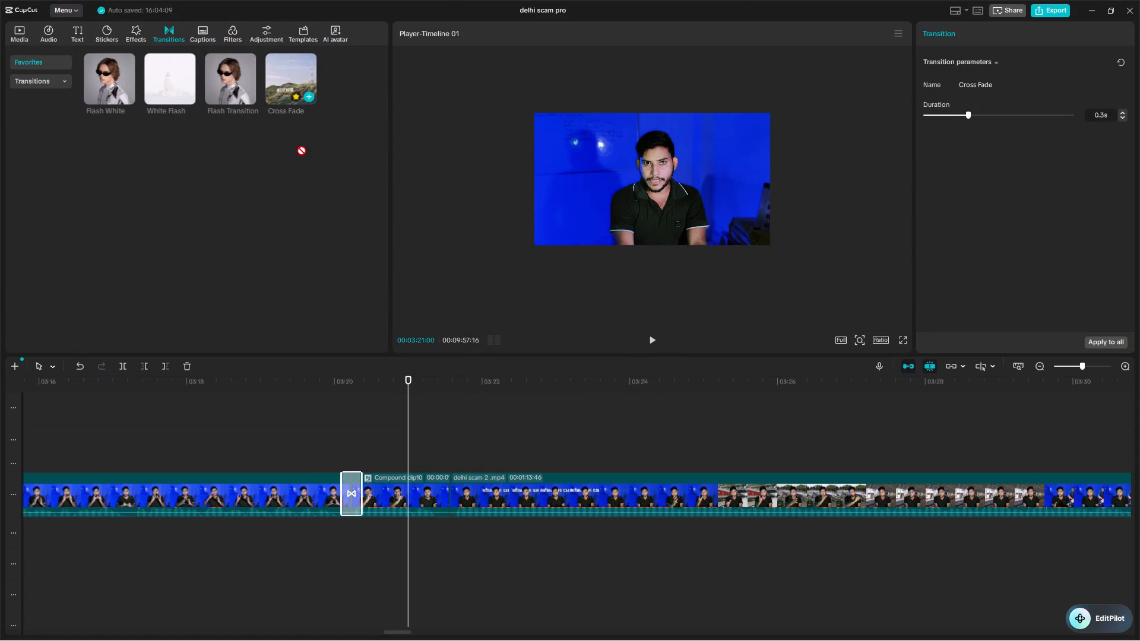
drag(297, 146, 435, 491)
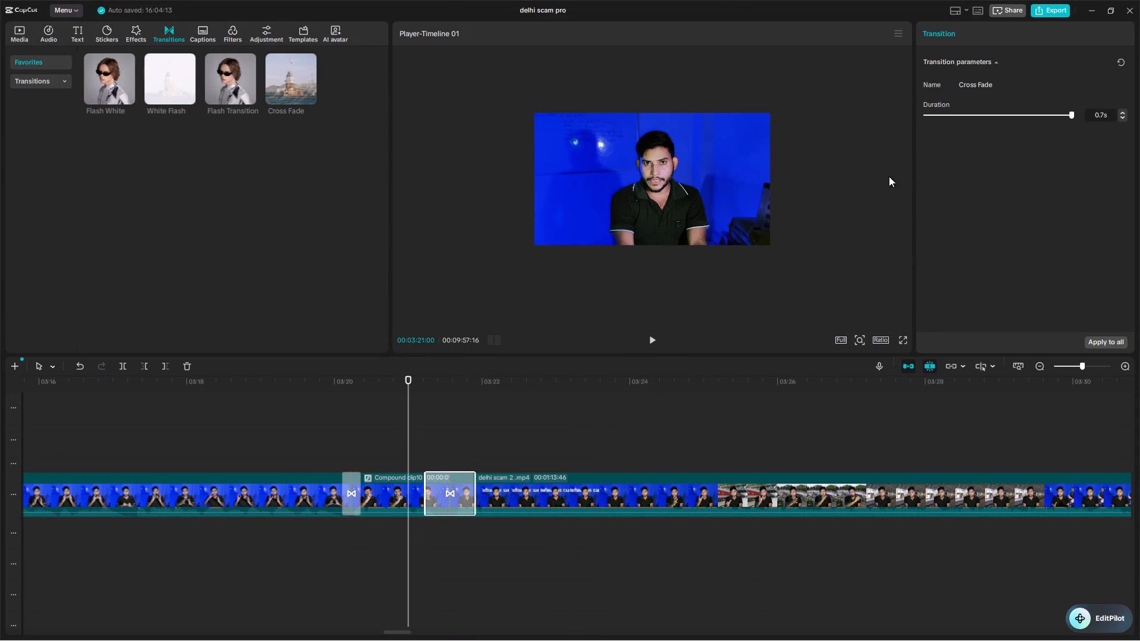
click(983, 116)
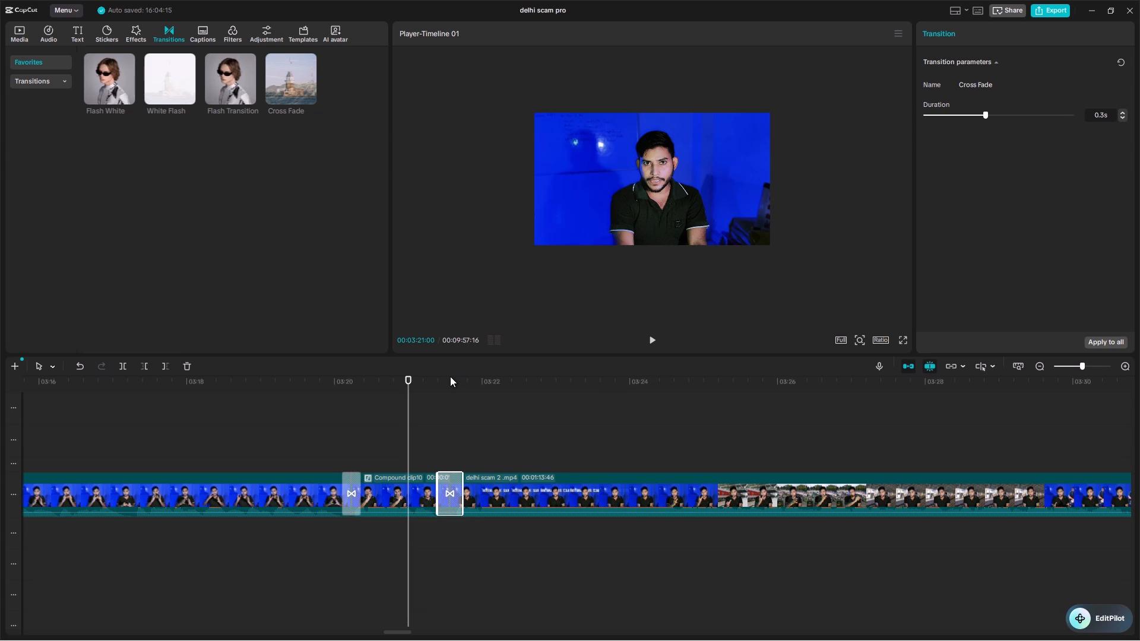
Play across both transitions around the new compound clip, from about 03:20 into delhi scam 2 .mp4.
double_click(318, 434)
key(space)
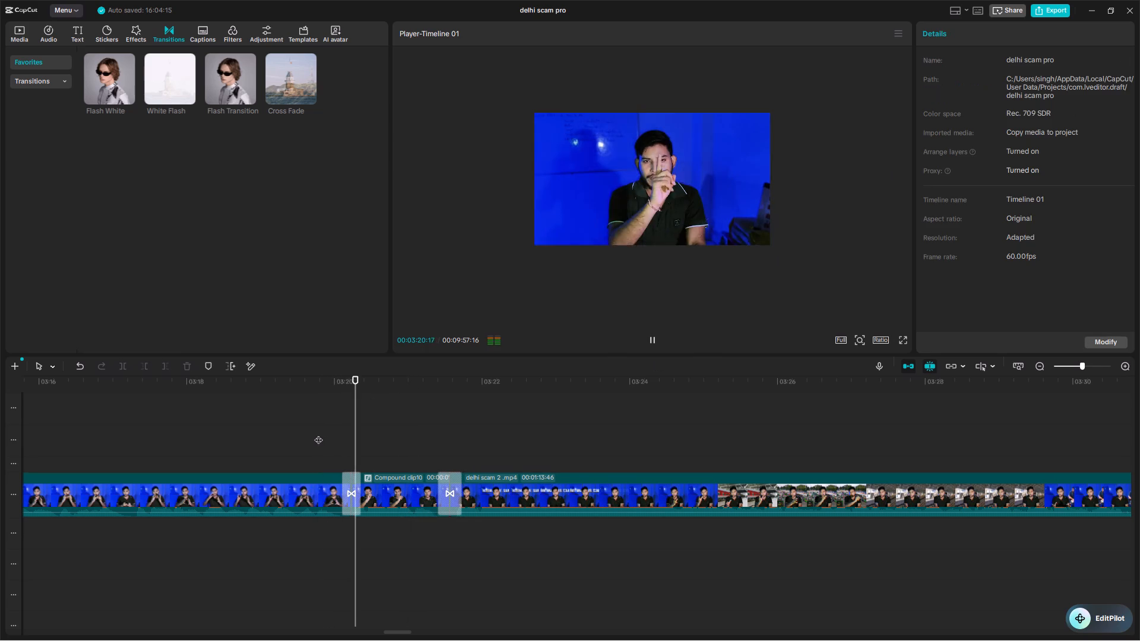
scroll(318, 434, left, 2)
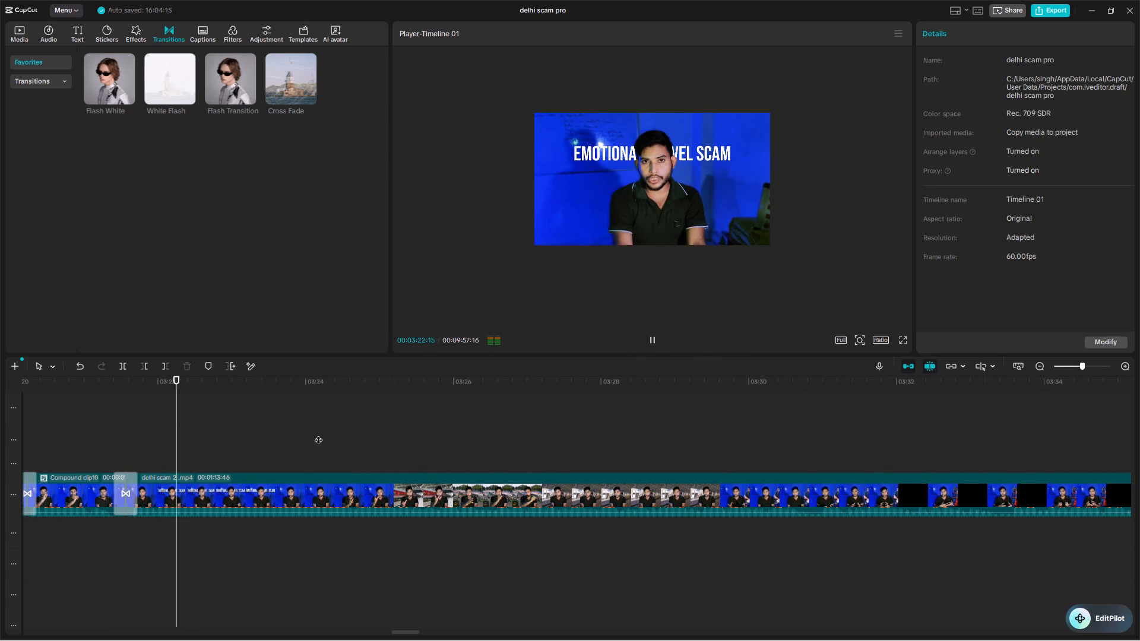
key(space)
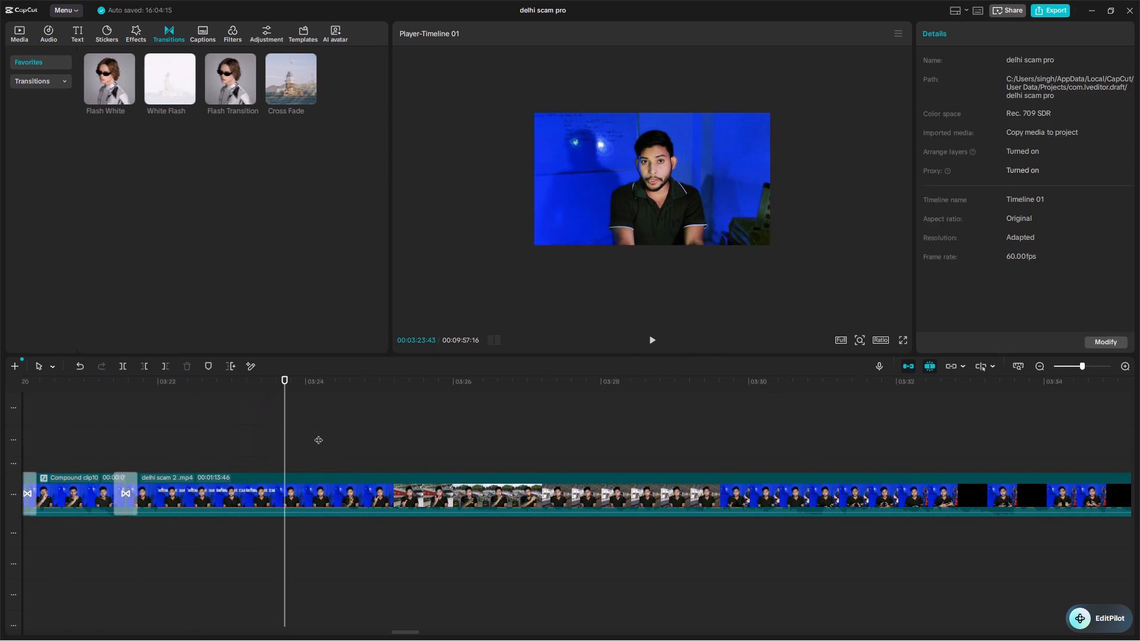
Apply the White Flash transition to the join between the new compound clip and delhi scam 2 .mp4.
drag(156, 77, 148, 493)
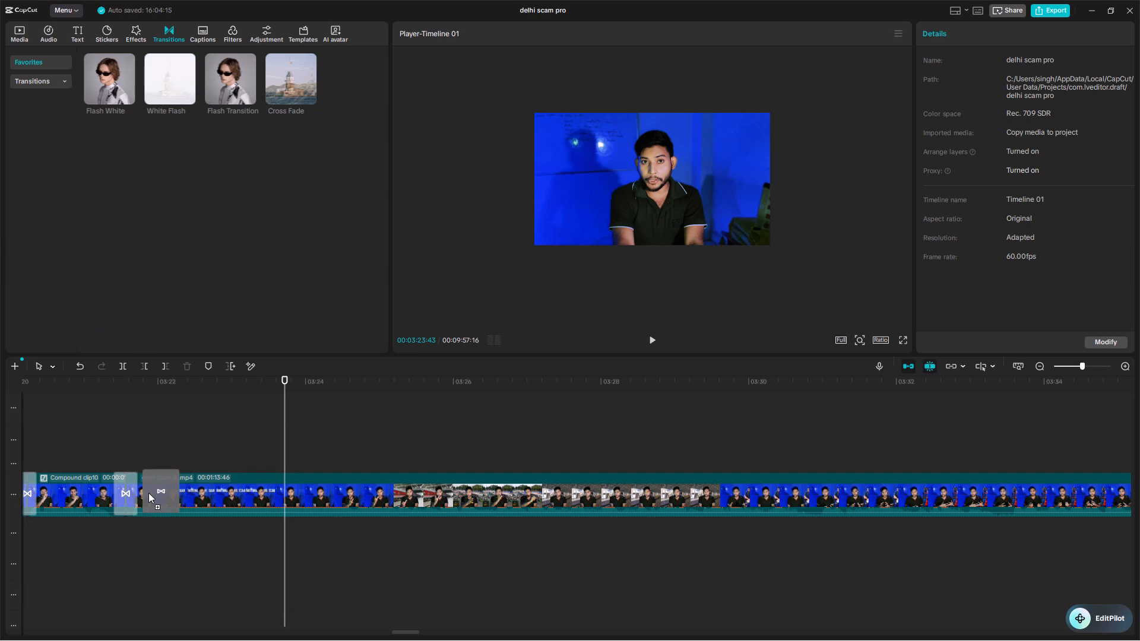
drag(148, 493, 122, 494)
Play across the transition between the new compound clip and delhi scam 2 .mp4, from about 03:21.
drag(66, 462, 109, 451)
double_click(109, 451)
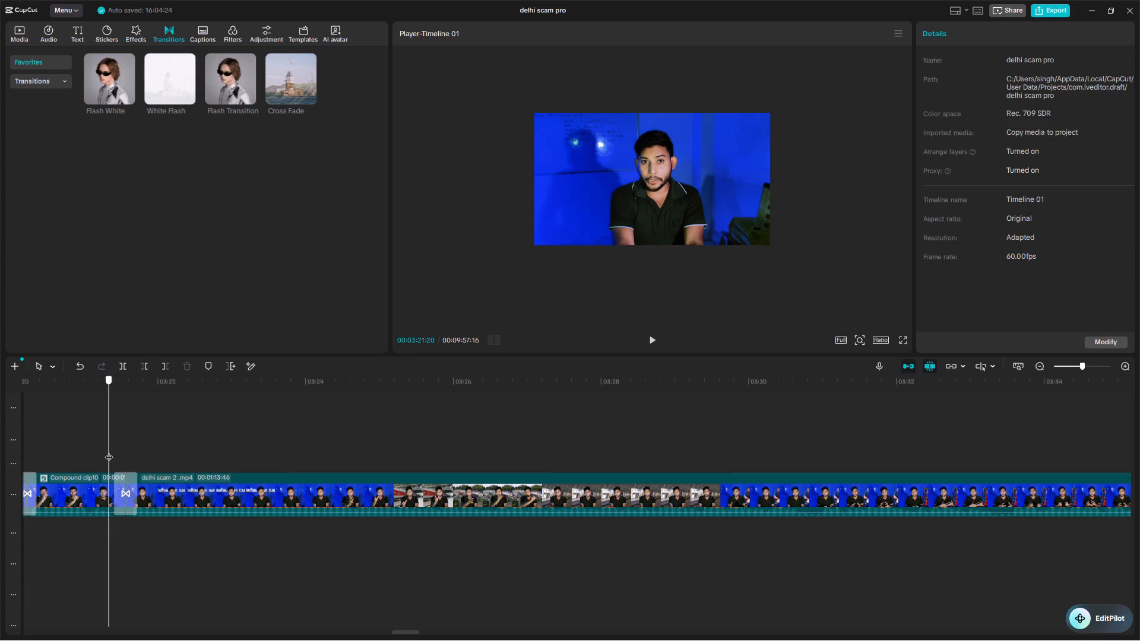
key(space)
scroll(109, 451, right, 1)
key(space)
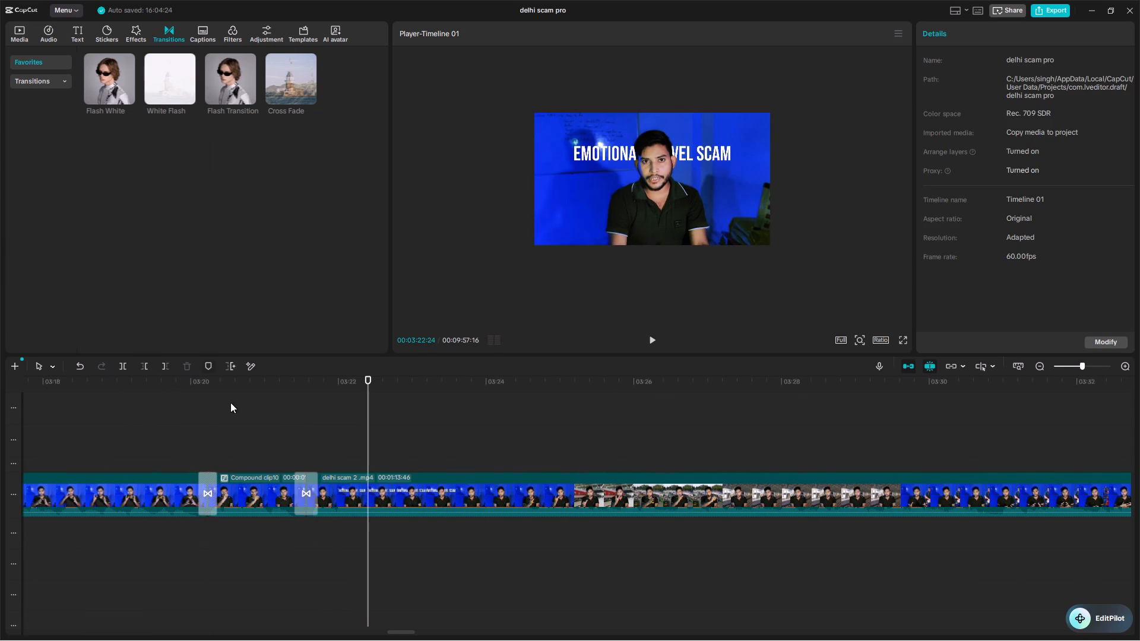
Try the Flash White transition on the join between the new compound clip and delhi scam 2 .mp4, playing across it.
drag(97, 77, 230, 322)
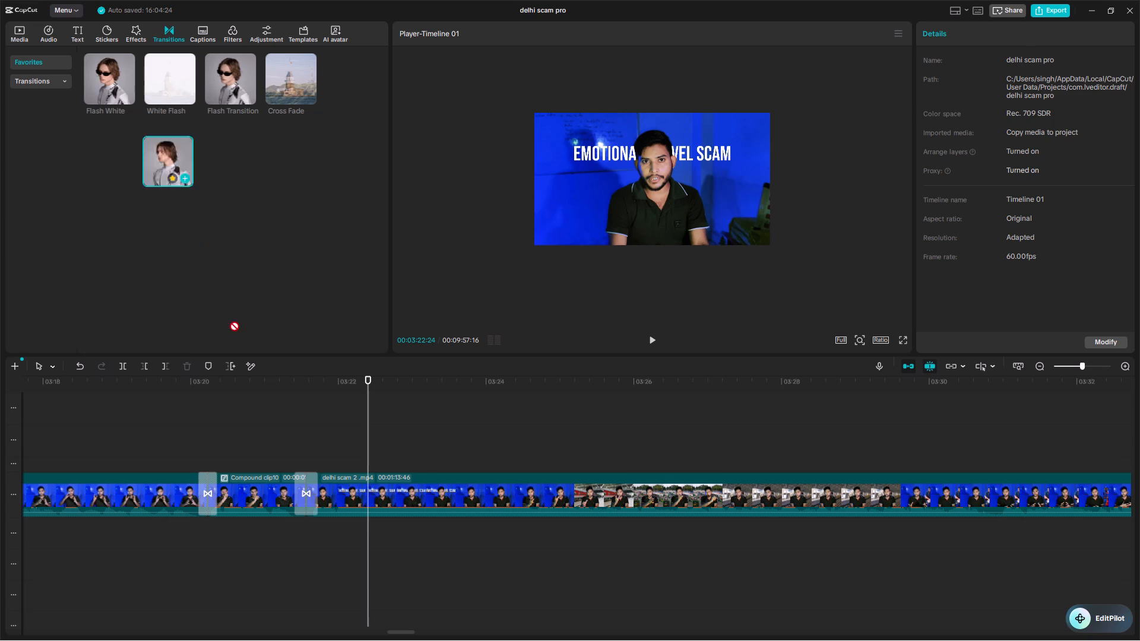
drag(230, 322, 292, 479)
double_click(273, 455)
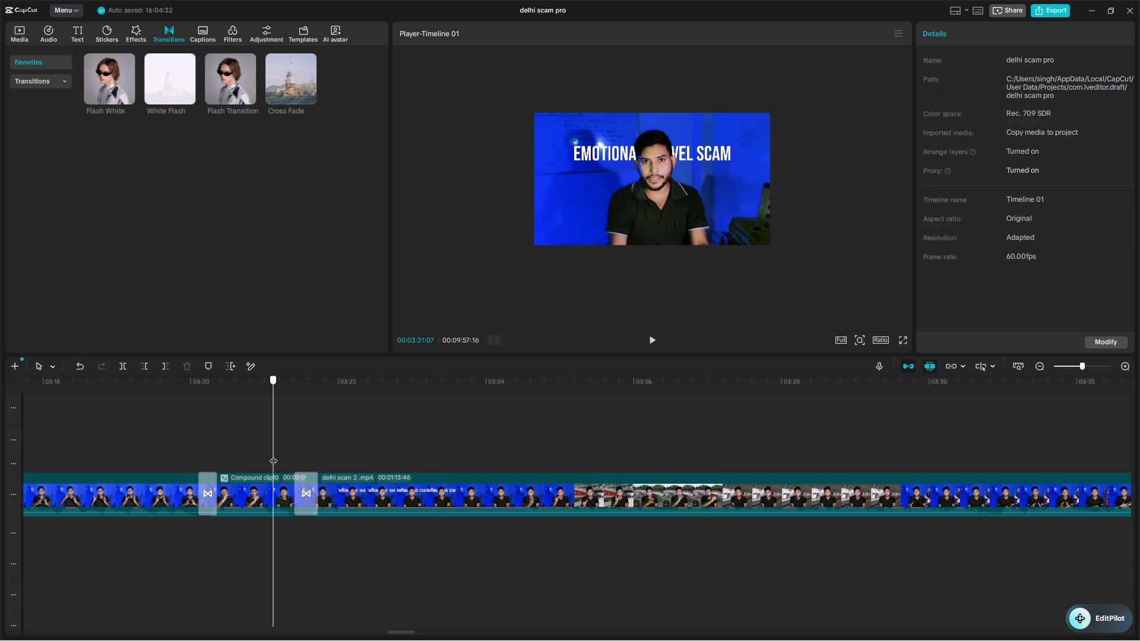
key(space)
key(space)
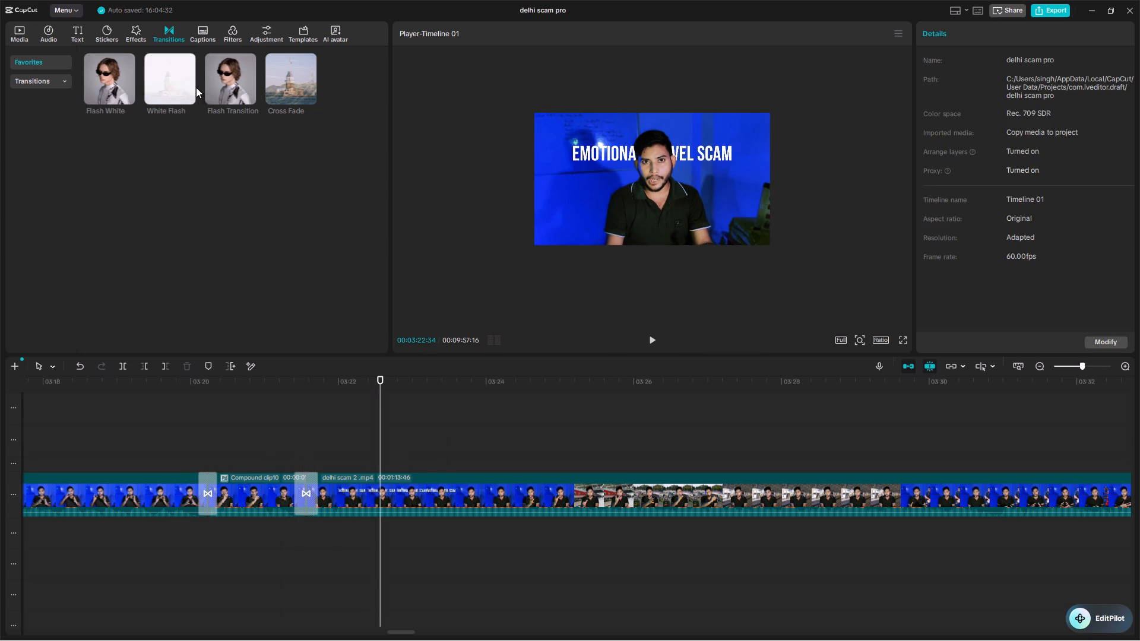
Apply the White Flash transition to the join between the new compound clip and delhi scam 2 .mp4 and play across it.
drag(176, 63, 181, 81)
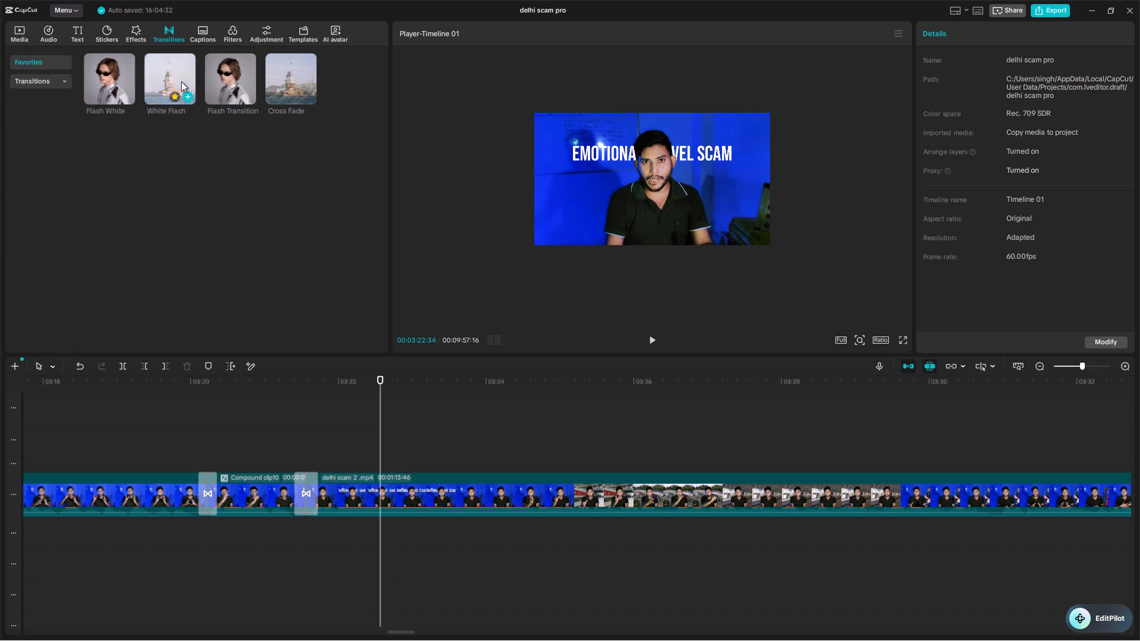
drag(181, 81, 286, 499)
double_click(278, 453)
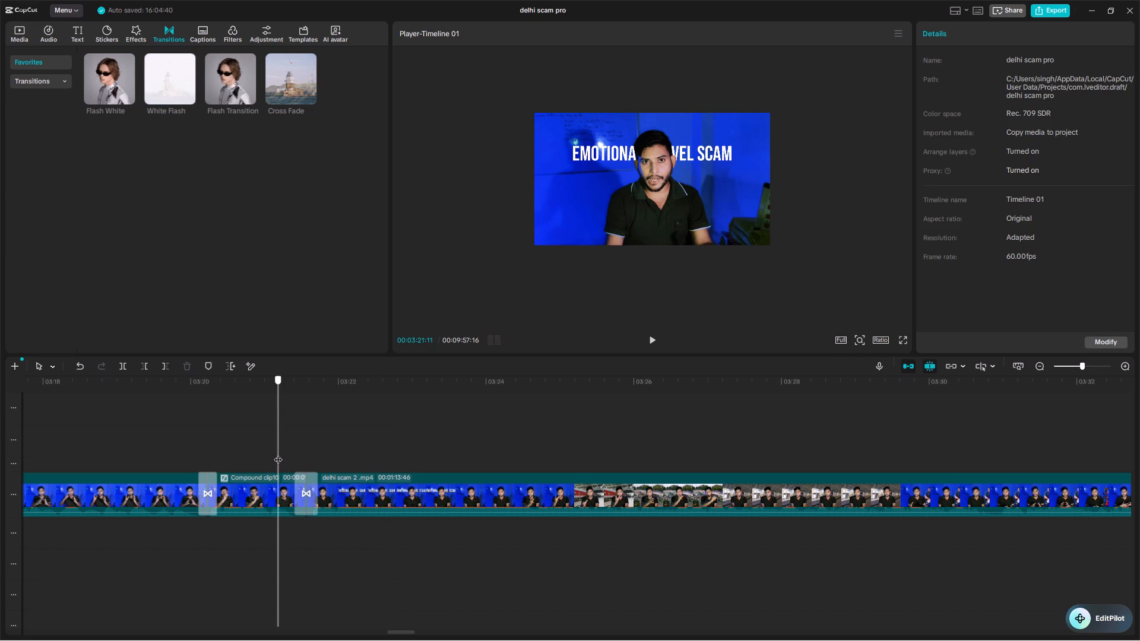
key(space)
Play across the join between delhi scam 2 .mp4 and delhi scam 4.mp4, from about 04:33, to check the cut.
scroll(278, 453, left, 2)
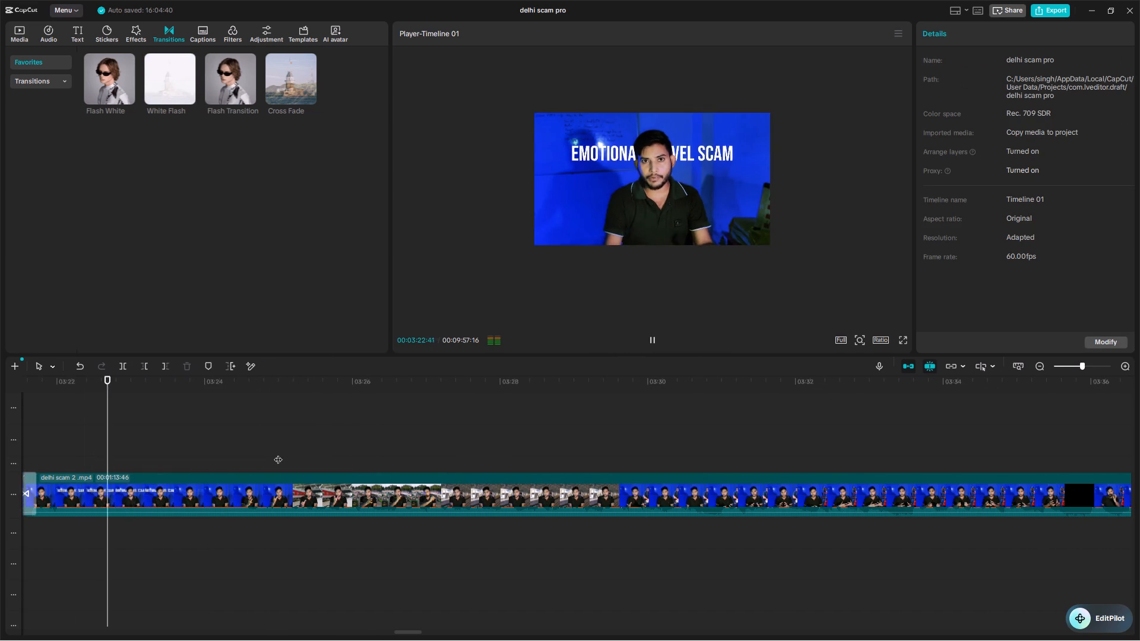
ctrl+scroll(278, 453, down, 15)
scroll(278, 453, left, 1)
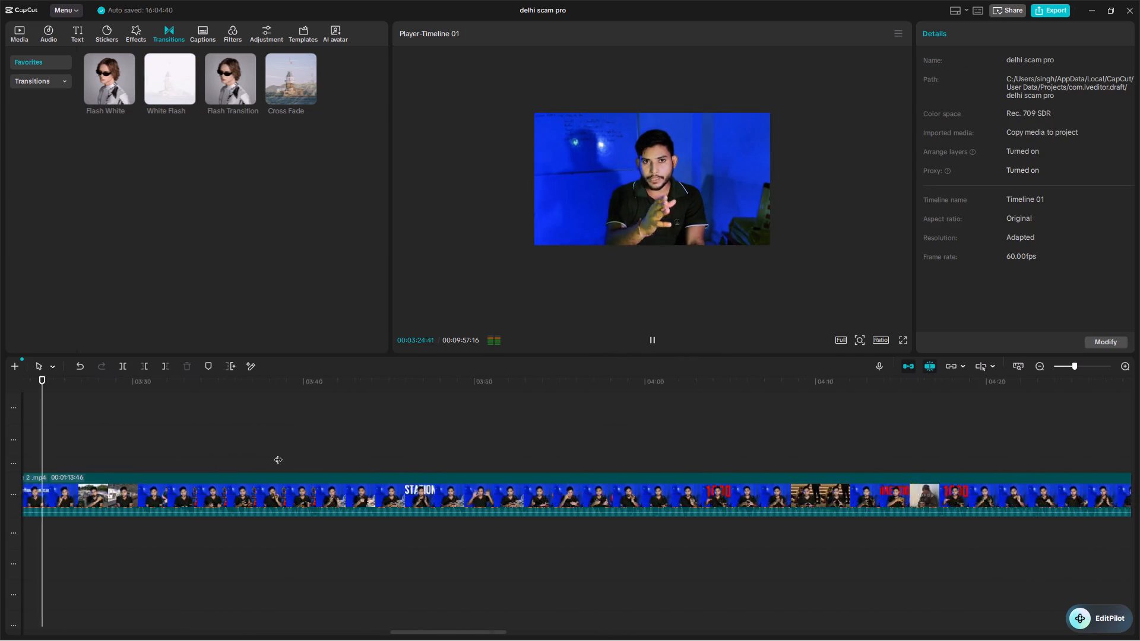
scroll(278, 453, left, 1)
ctrl+scroll(278, 453, down, 5)
key(space)
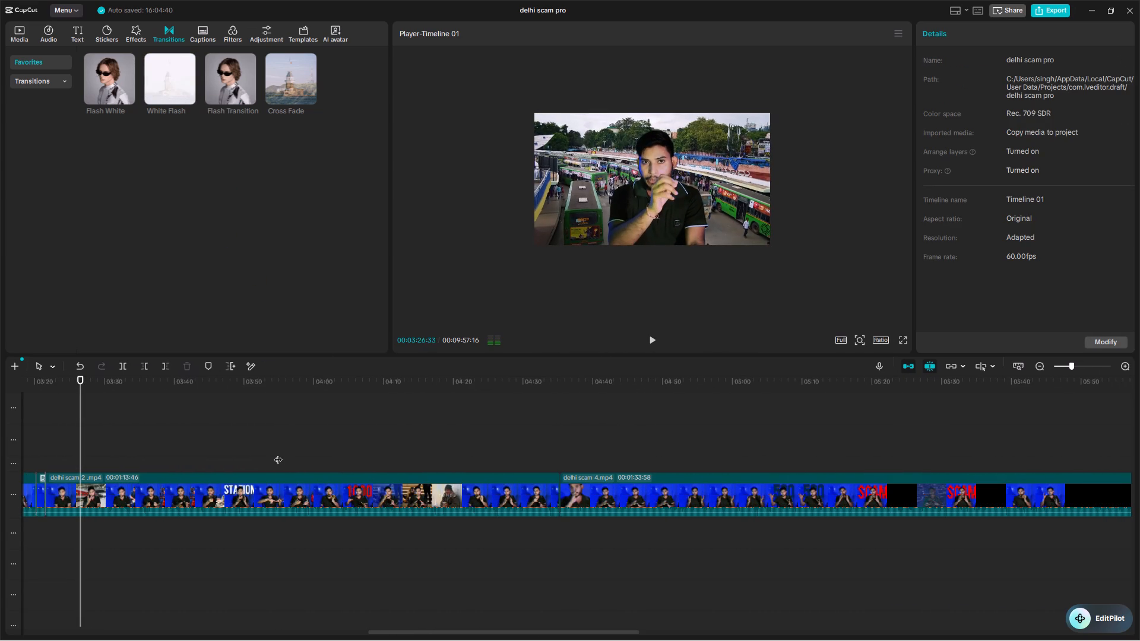
triple_click(546, 439)
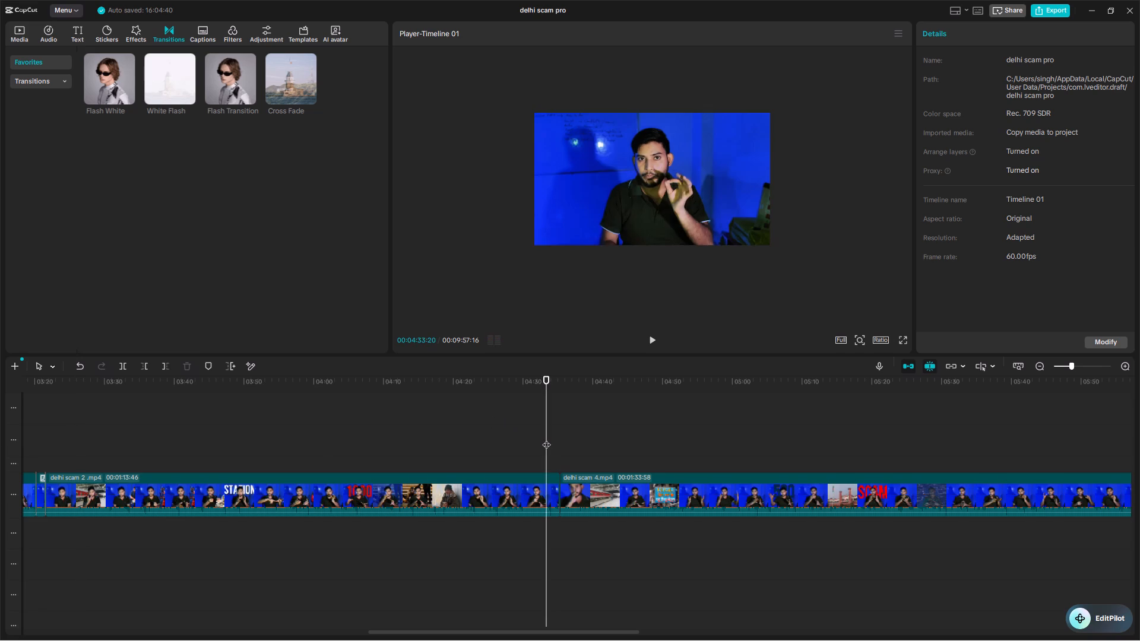
key(space)
ctrl+scroll(546, 439, up, 10)
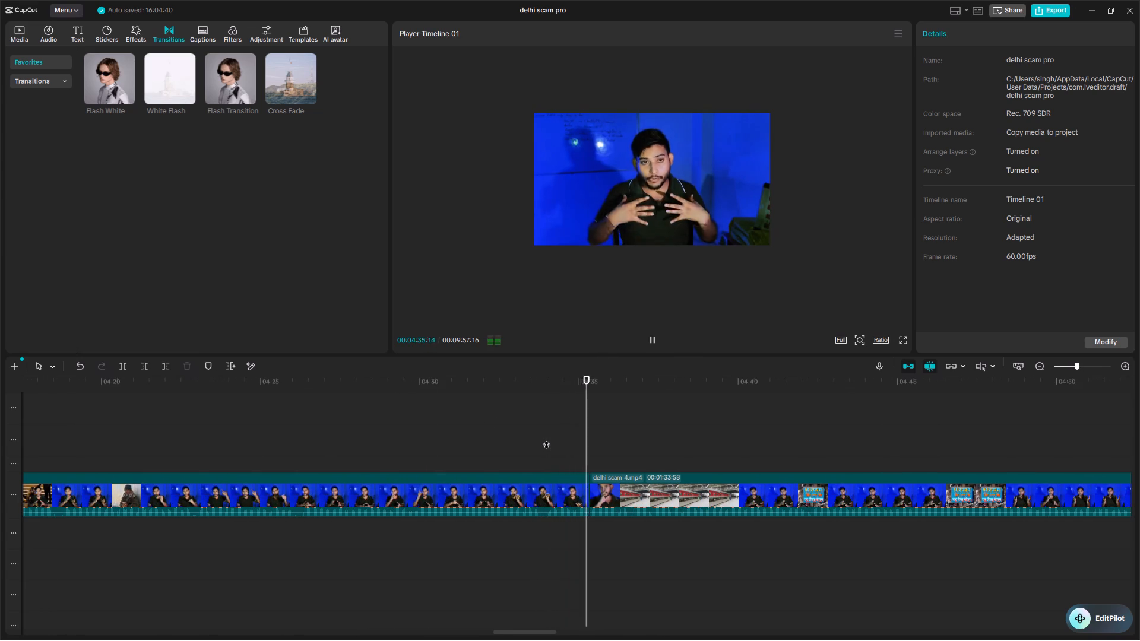
scroll(546, 439, up, 5)
ctrl+scroll(546, 439, up, 4)
key(space)
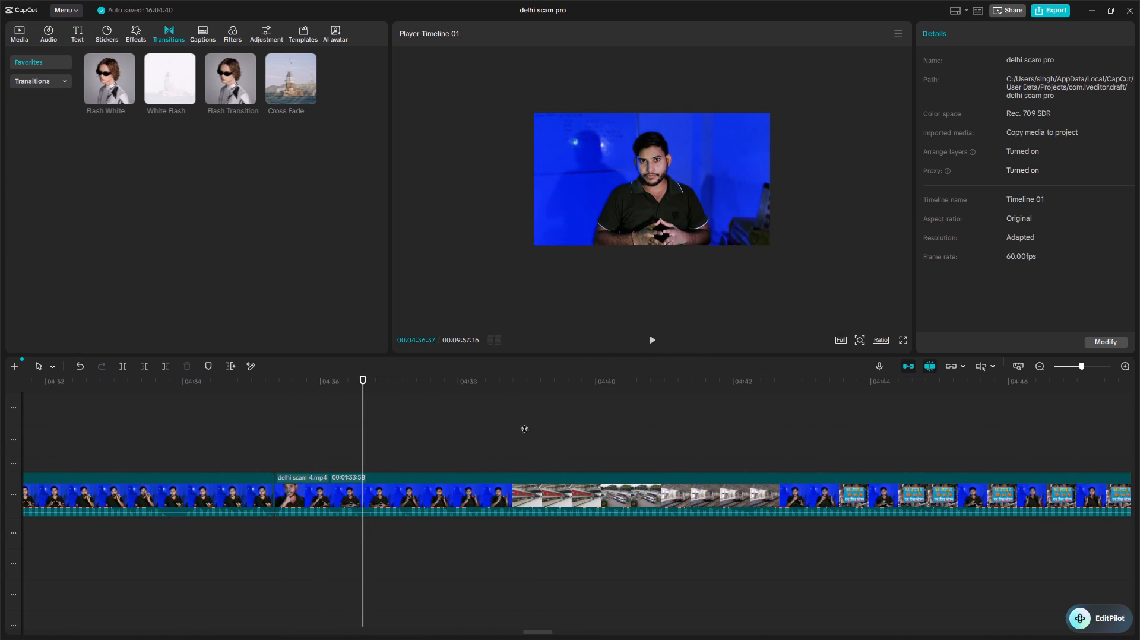
Add a White Flash transition between delhi scam 2 .mp4 and delhi scam 4.mp4 and play across it twice.
drag(299, 70, 272, 99)
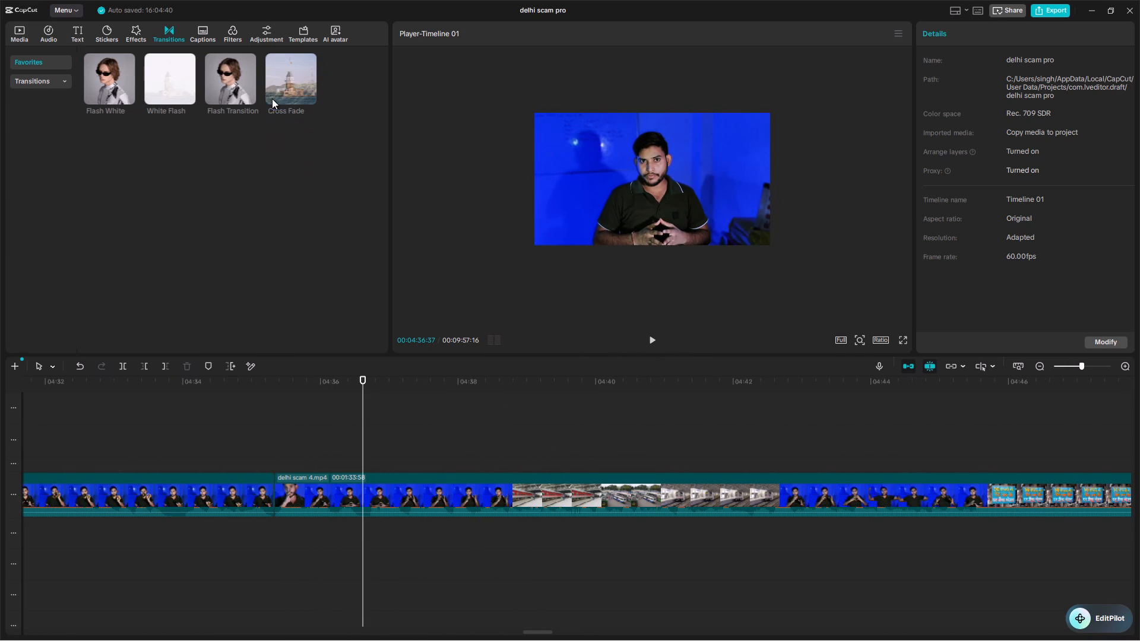
drag(166, 79, 258, 483)
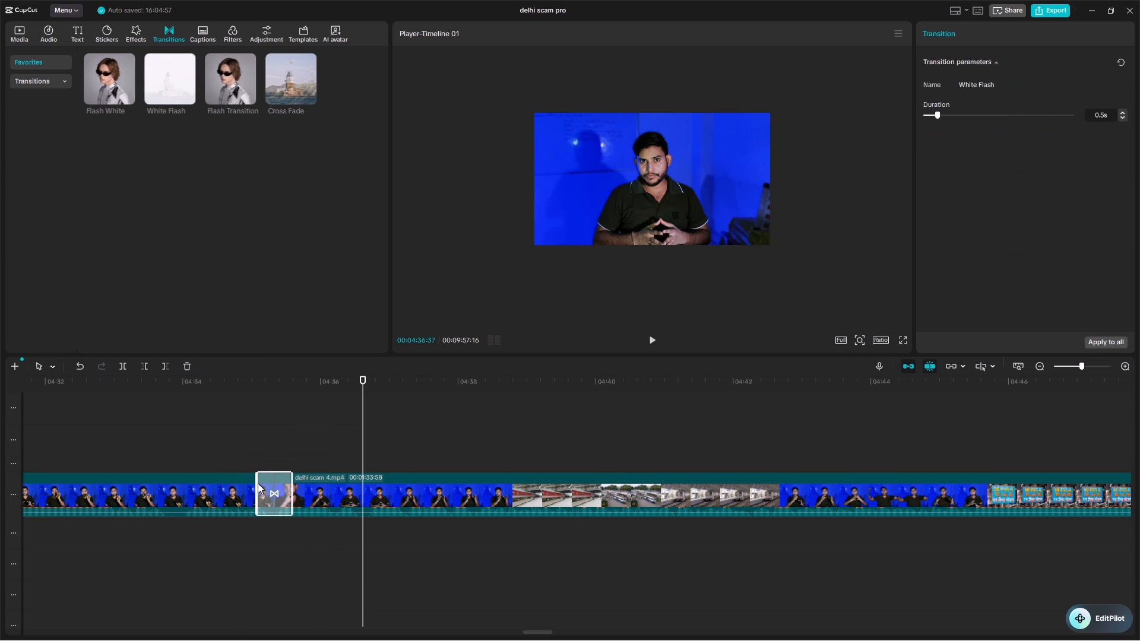
double_click(252, 452)
key(space)
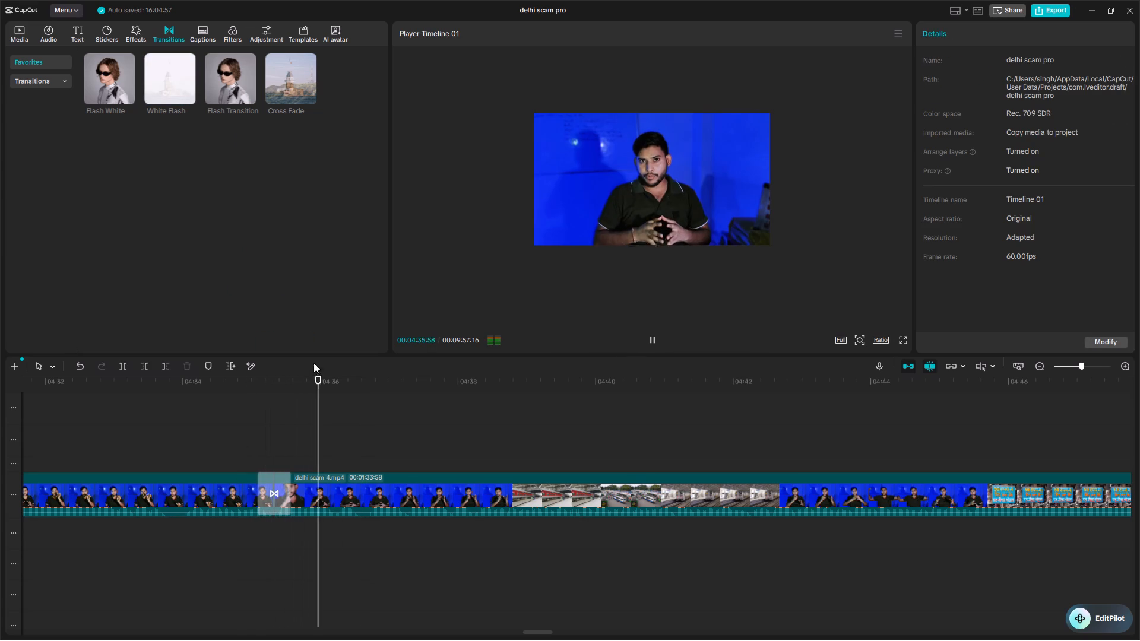
key(space)
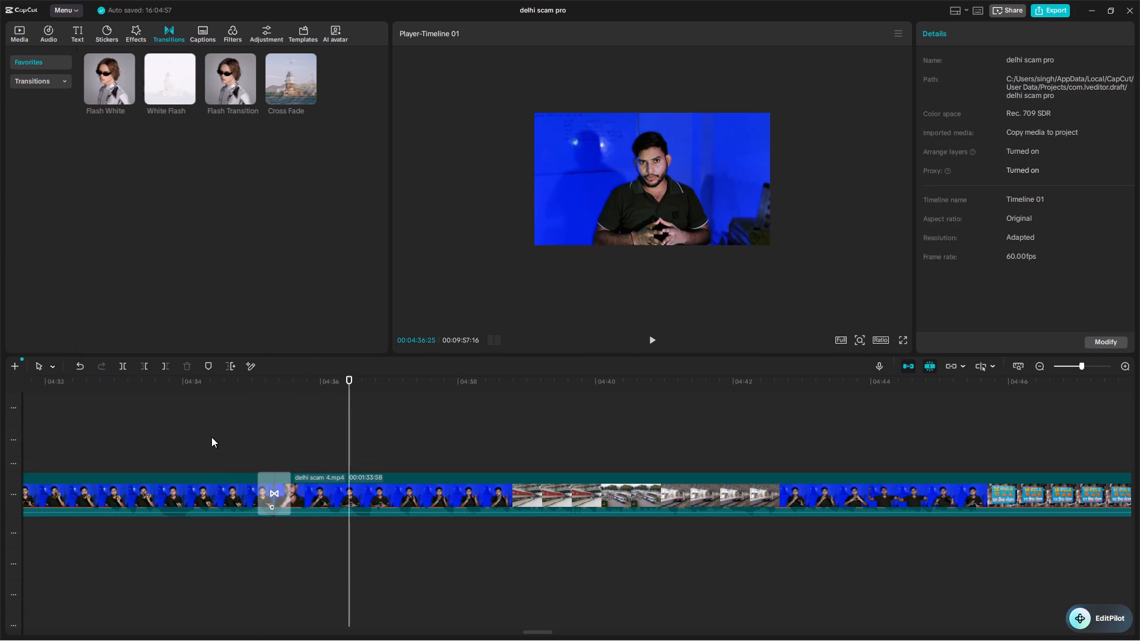
double_click(211, 437)
key(space)
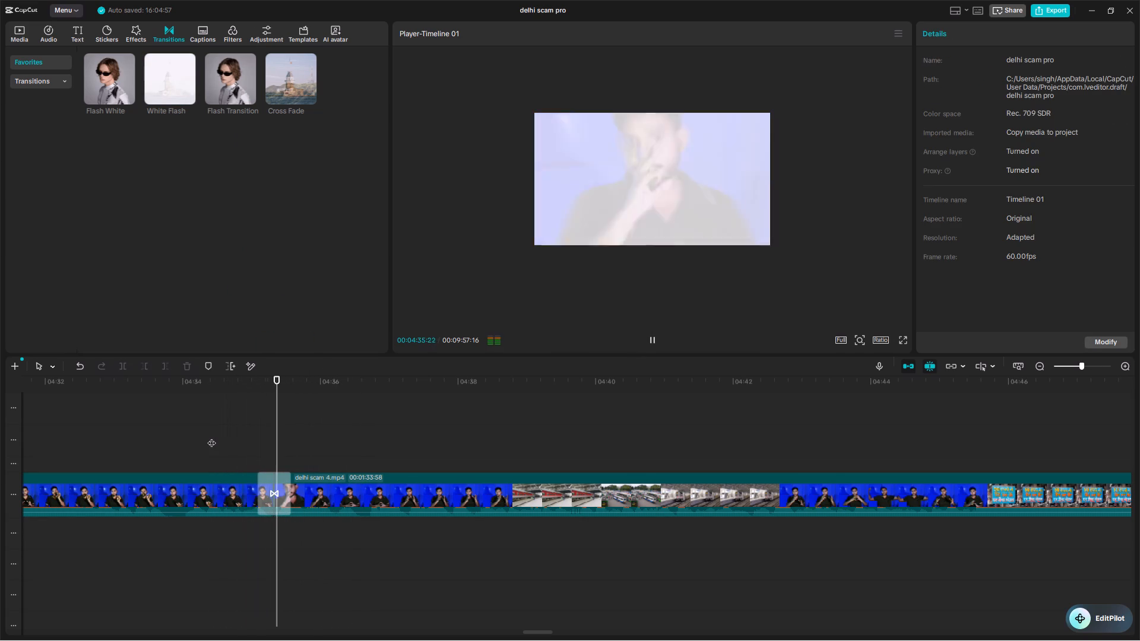
Play across the join between delhi scam 4.mp4 and matro change scam .mp4, from about 06:07, to check the cut.
scroll(211, 437, left, 1)
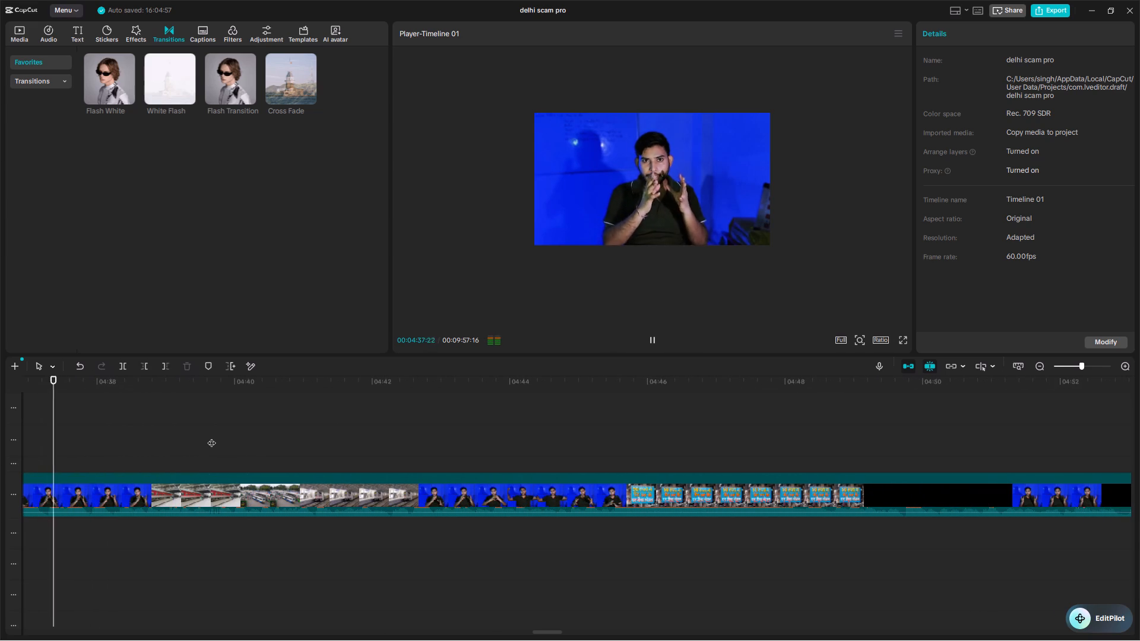
ctrl+scroll(211, 437, down, 13)
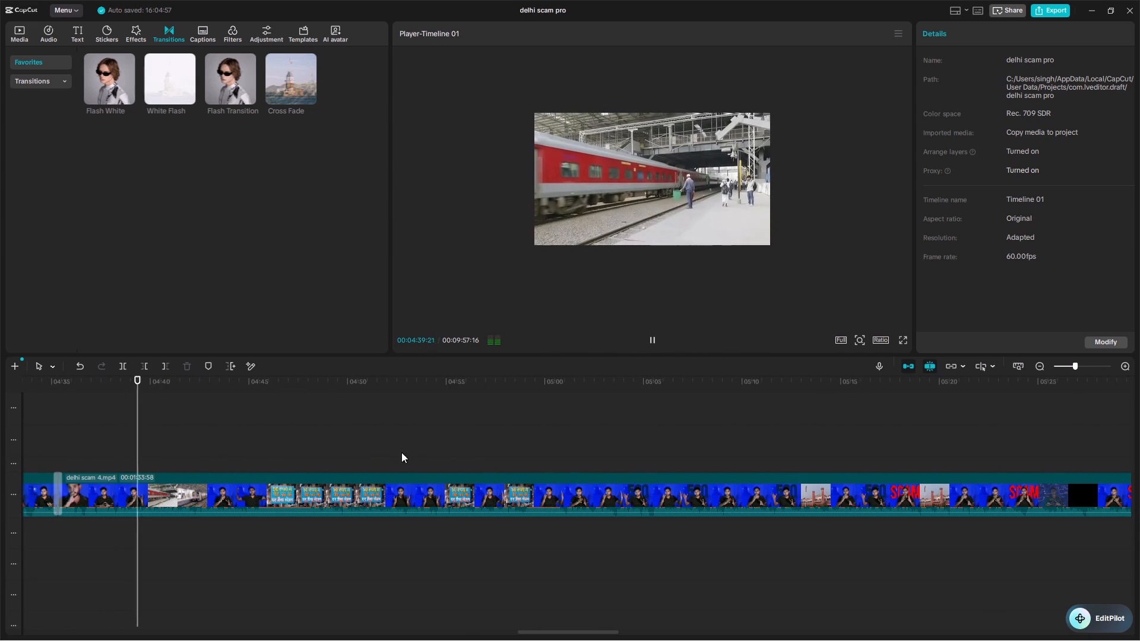
scroll(571, 516, left, 3)
ctrl+scroll(571, 516, down, 7)
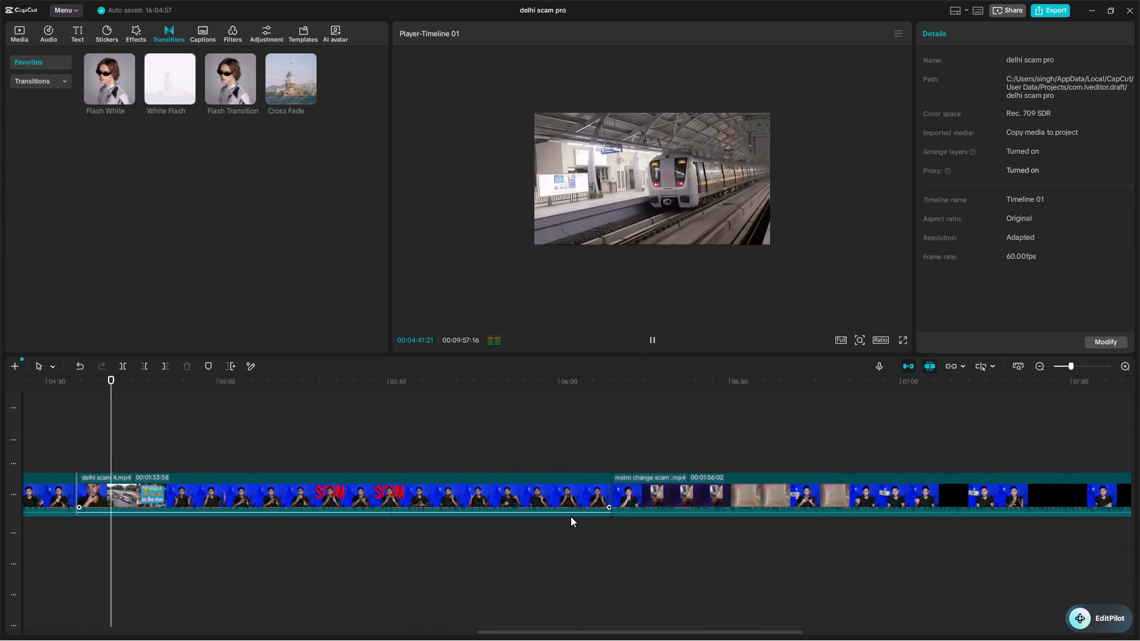
double_click(604, 455)
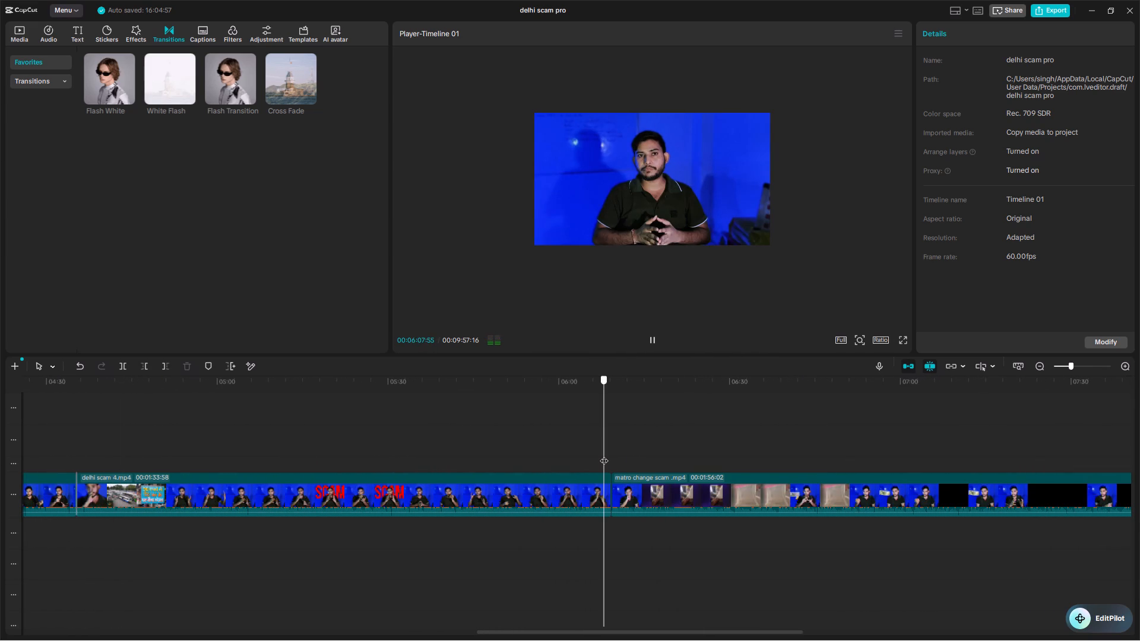
key(space)
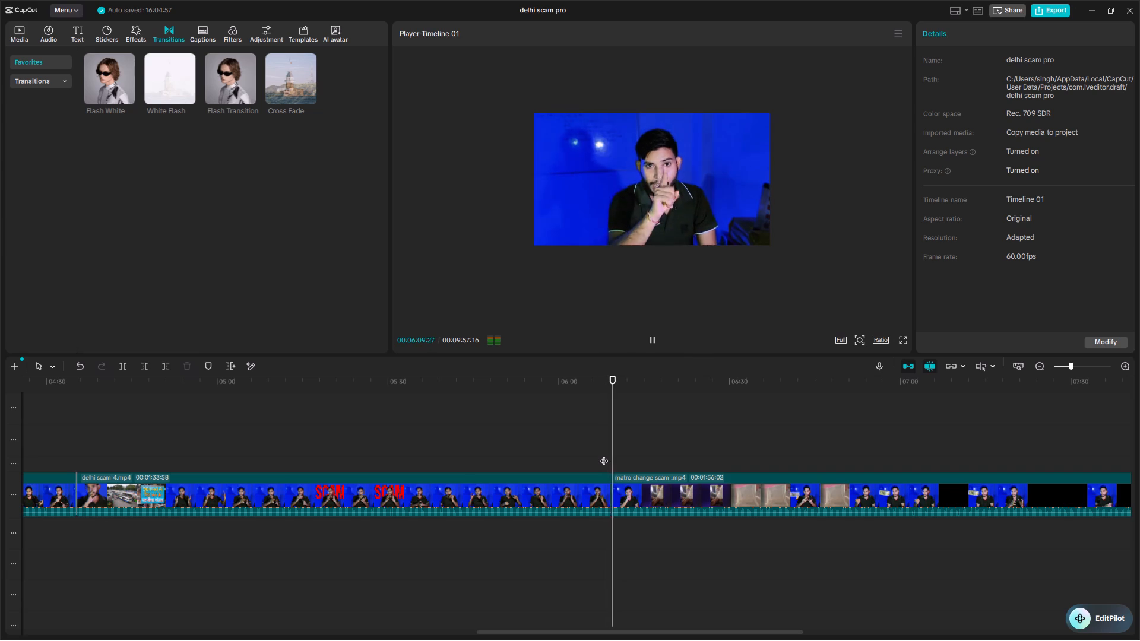
key(space)
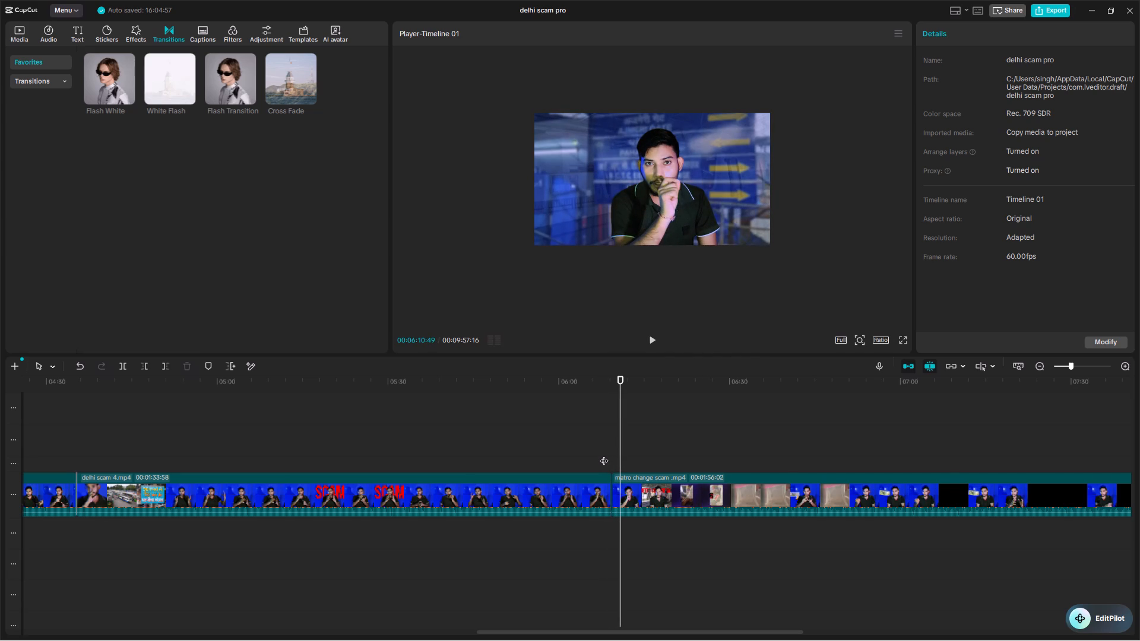
Add a White Flash transition between delhi scam 4.mp4 and matro change scam .mp4 and play across it.
drag(175, 82, 612, 490)
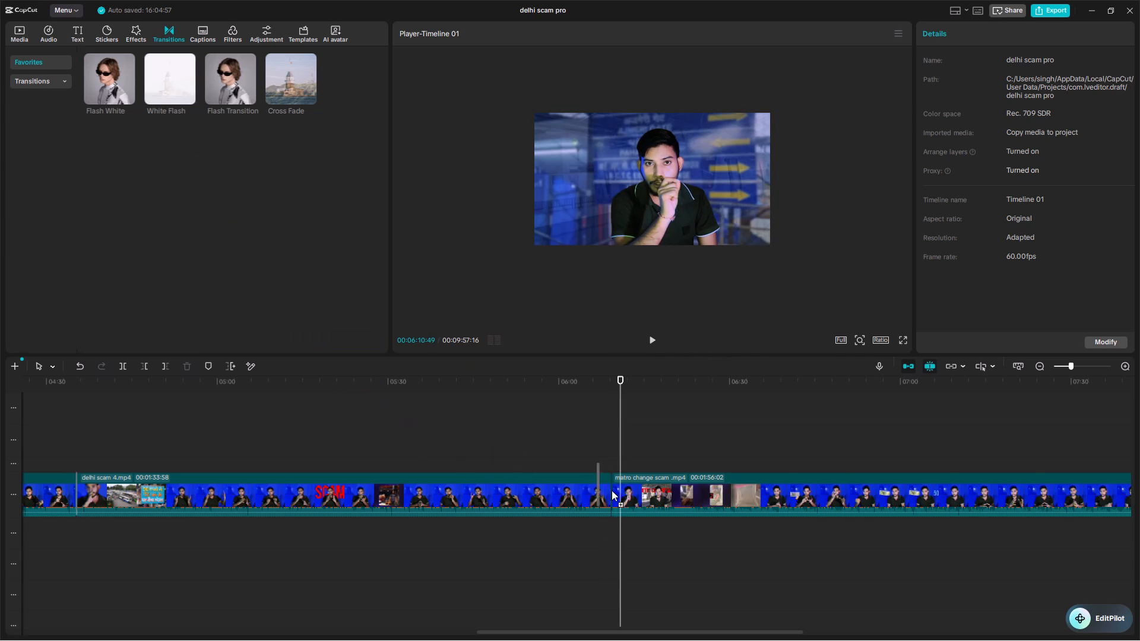
drag(612, 490, 607, 495)
ctrl+scroll(607, 495, up, 5)
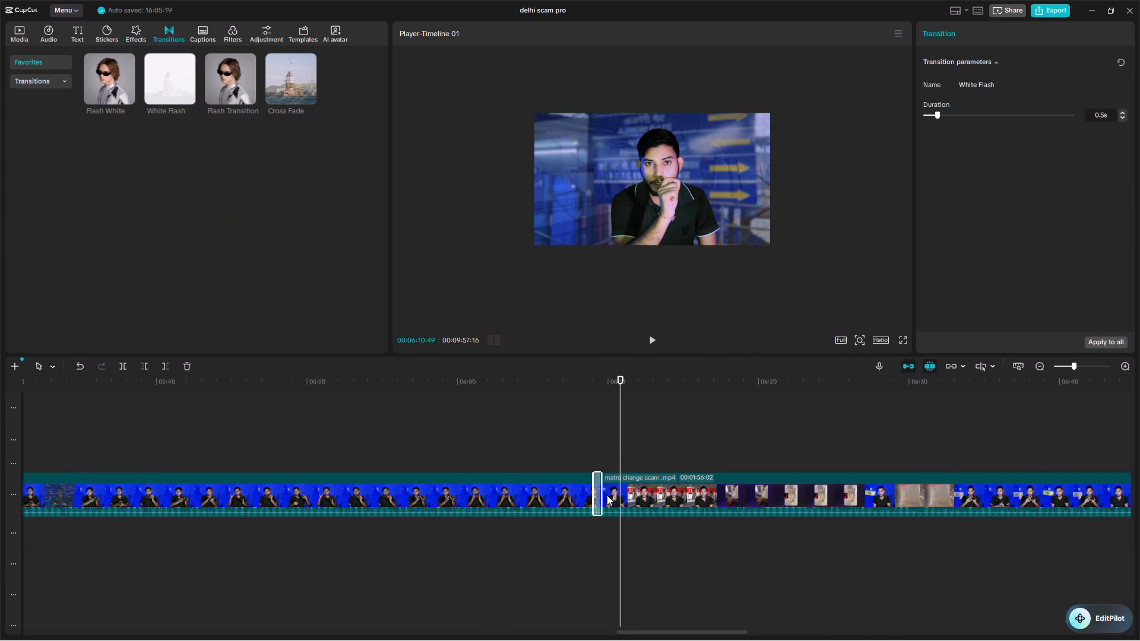
double_click(566, 444)
key(space)
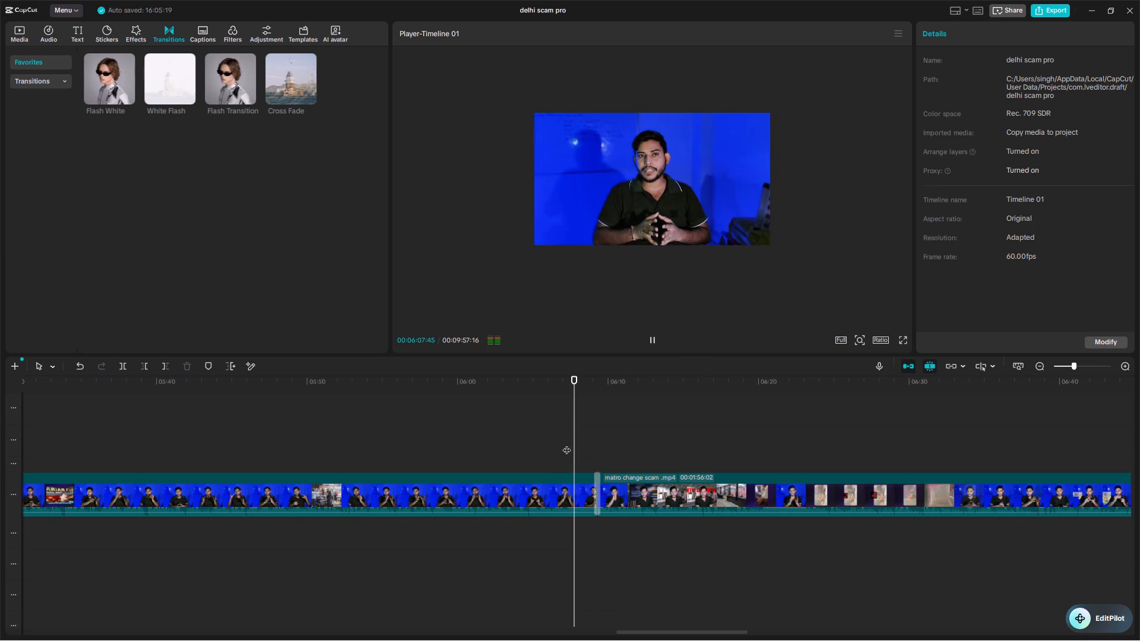
ctrl+scroll(566, 444, up, 5)
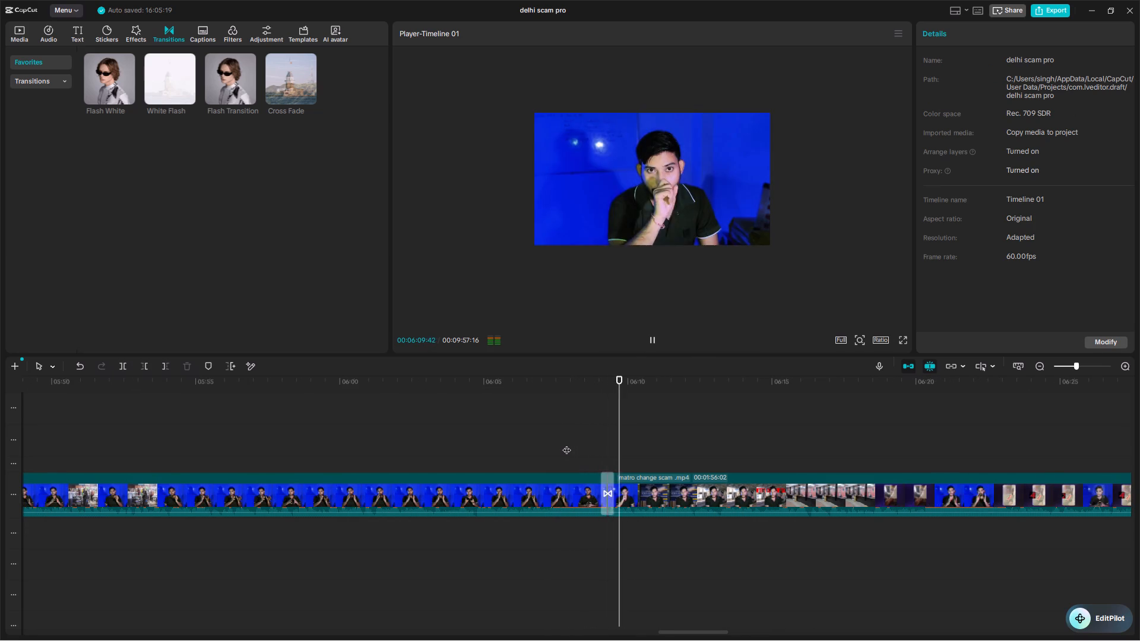
Play across the join between matro change scam .mp4 and delhi scam 7 room scam.mp4 to check the cut.
scroll(566, 444, left, 3)
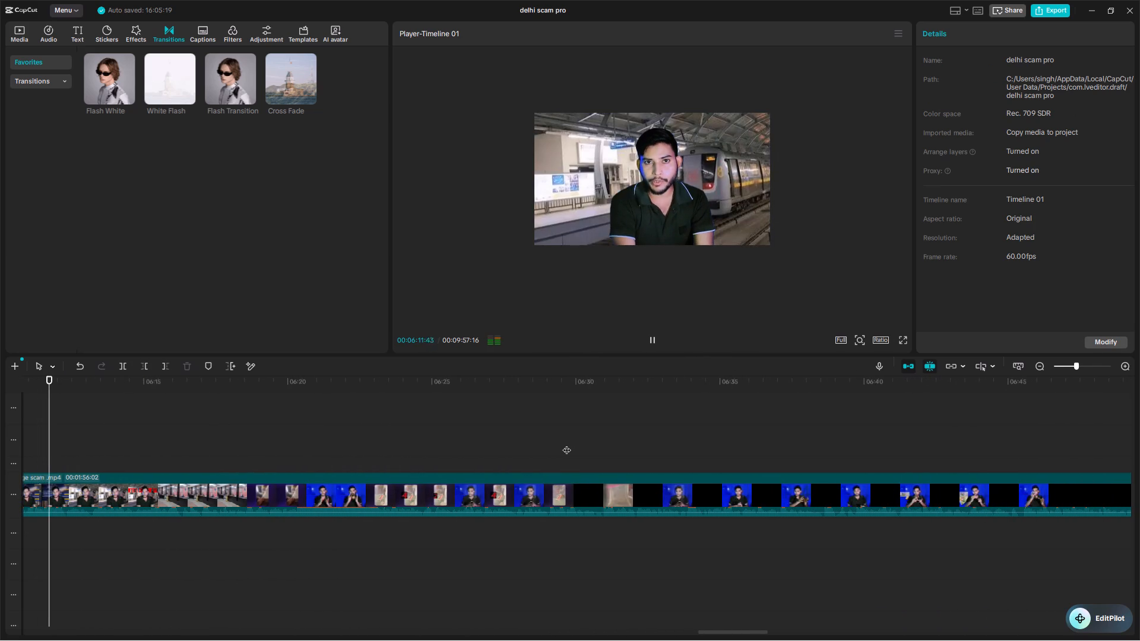
scroll(566, 444, left, 1)
ctrl+scroll(566, 444, down, 1)
ctrl+scroll(566, 444, left, 1)
ctrl+scroll(566, 444, down, 7)
key(space)
scroll(622, 444, left, 1)
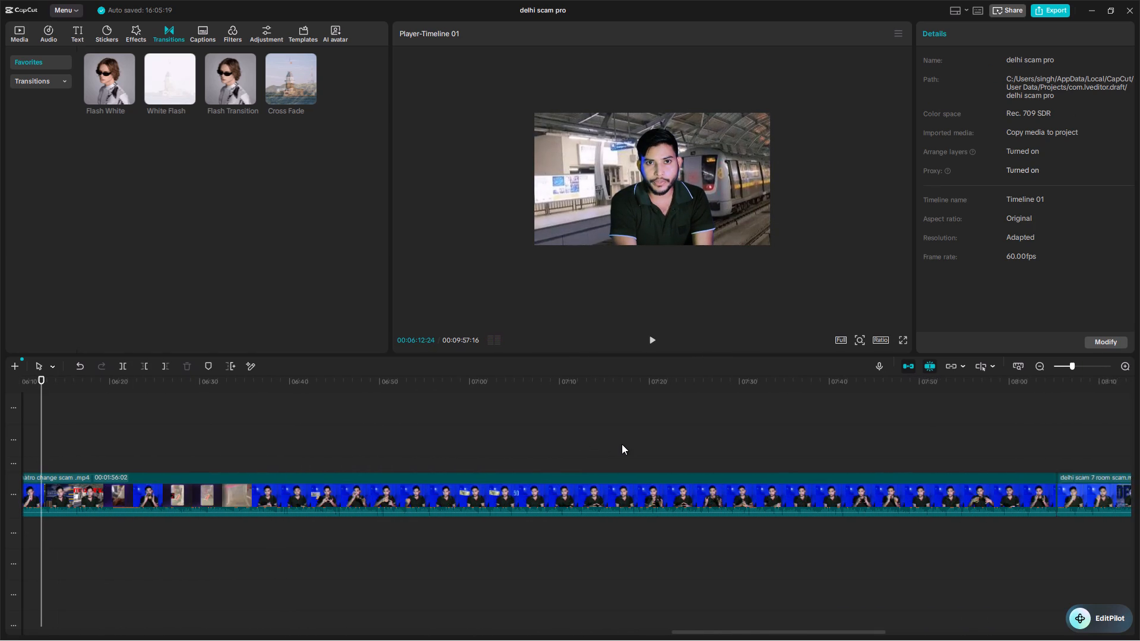
scroll(622, 444, left, 1)
double_click(606, 429)
key(space)
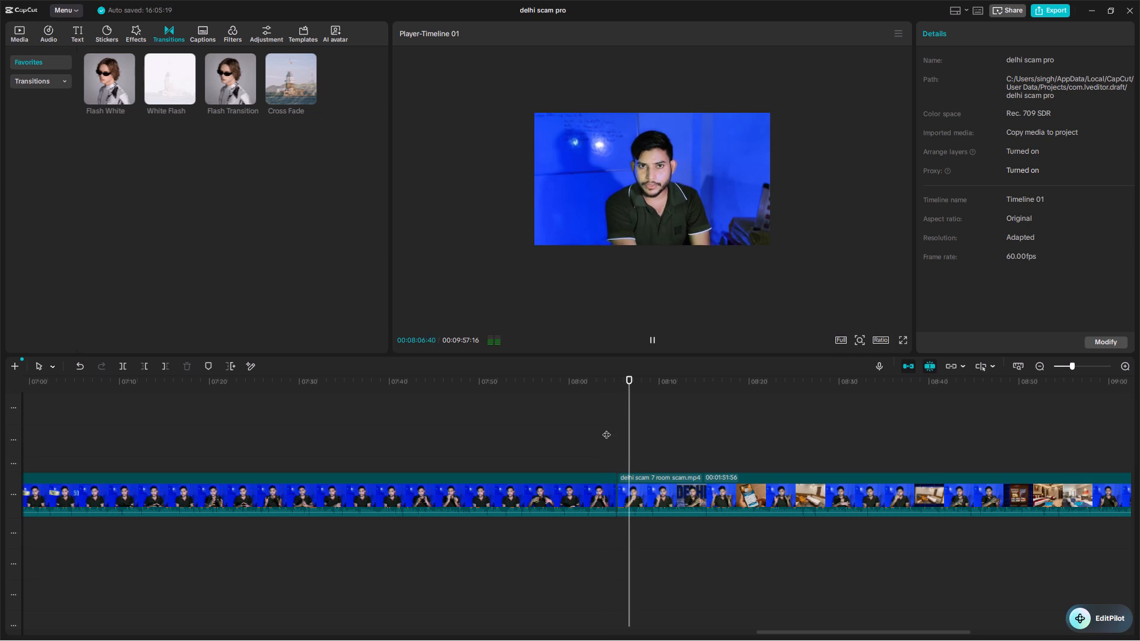
key(space)
Replay the White Flash transition between delhi scam 4.mp4 and matro change scam .mp4.
scroll(606, 429, right, 2)
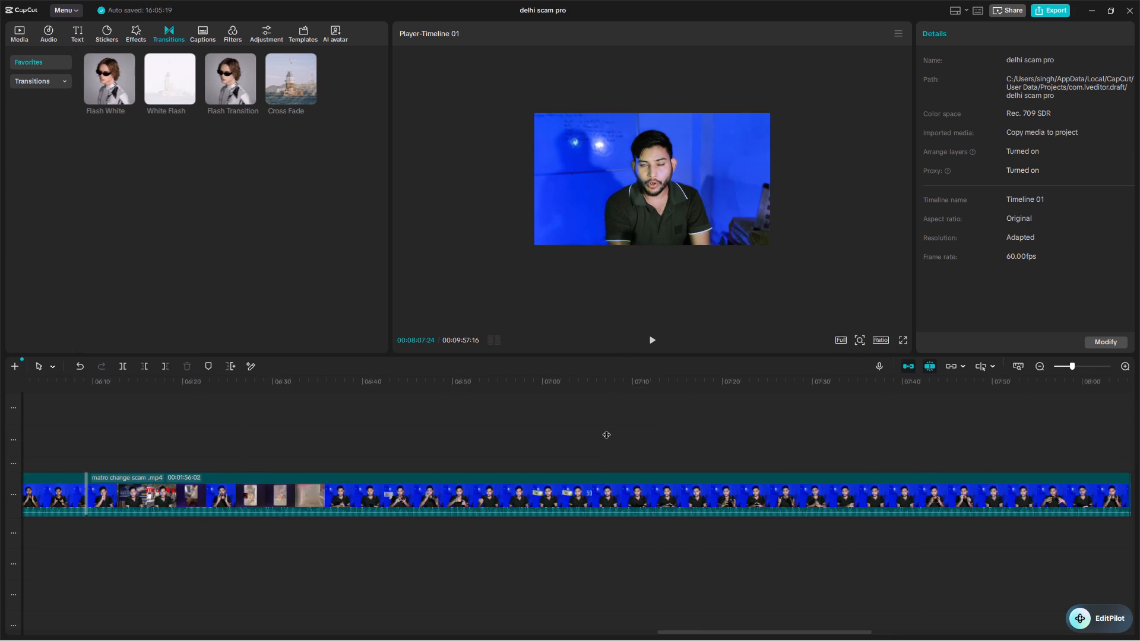
double_click(75, 417)
key(space)
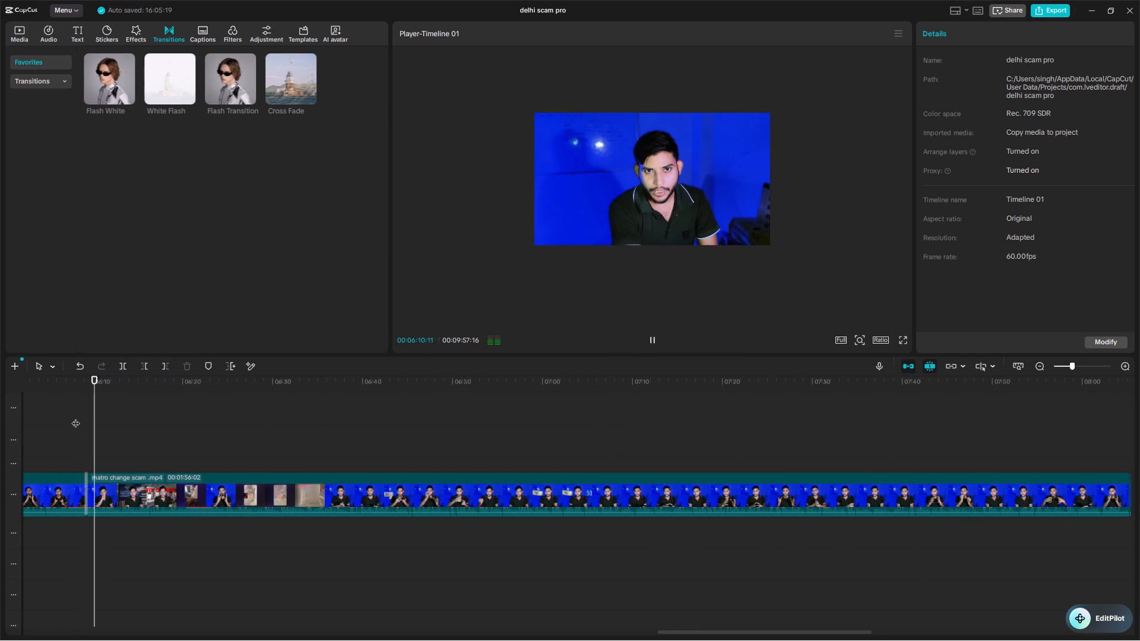
key(space)
Place the raw footage video_20261002_115808.mp4 on the track above the main clips, past their end at about 10:30.
ctrl+scroll(75, 417, down, 7)
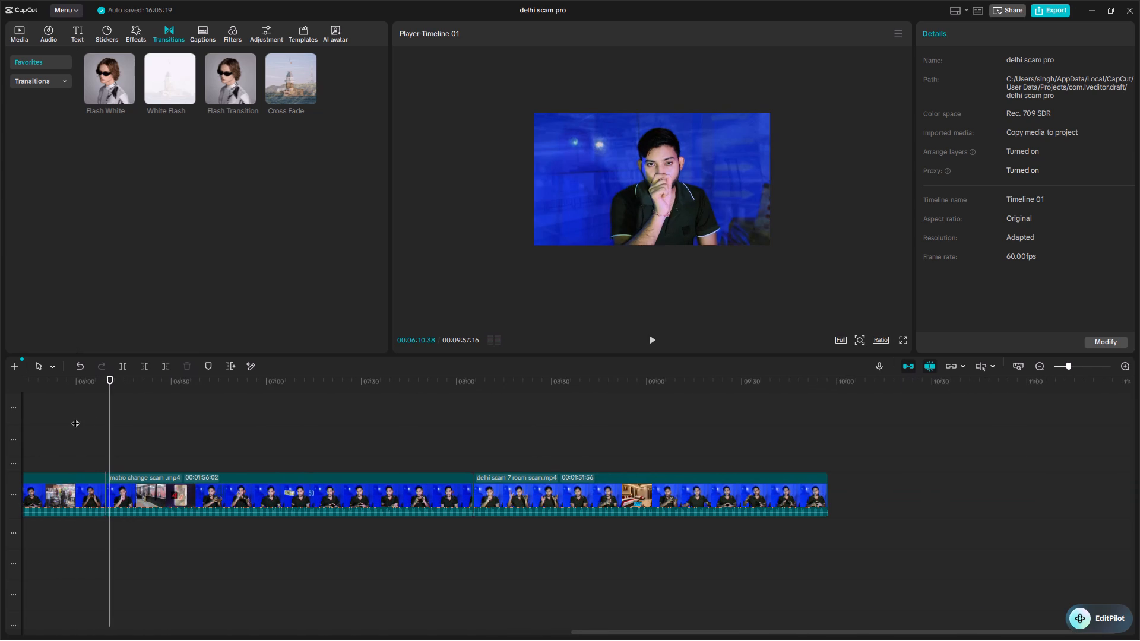
click(17, 35)
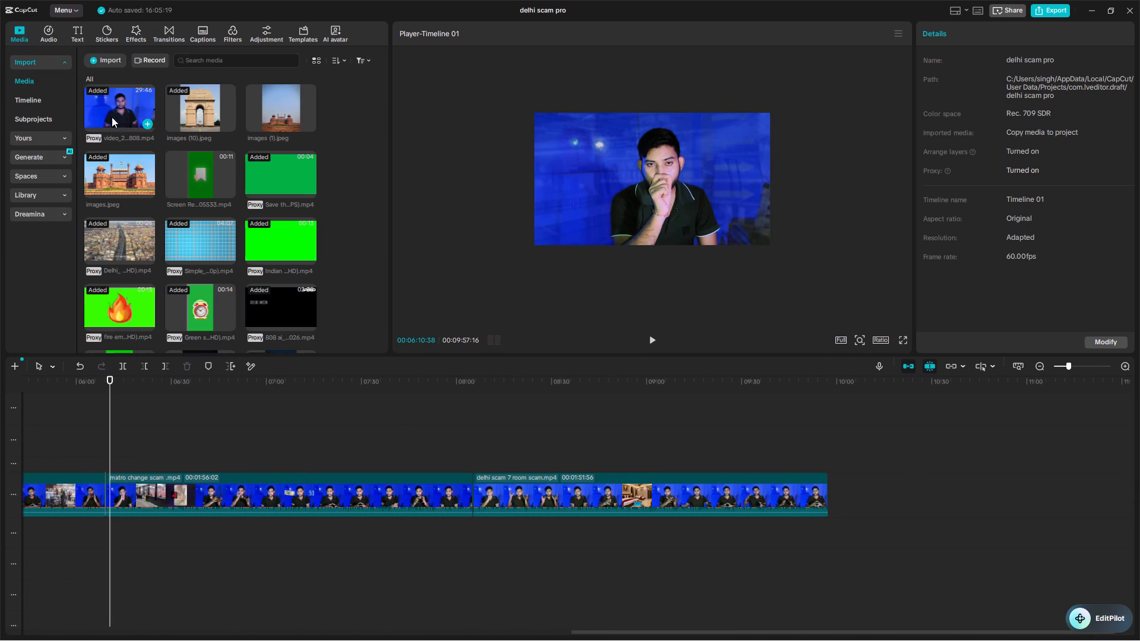
click(121, 97)
click(121, 97)
drag(121, 97, 150, 114)
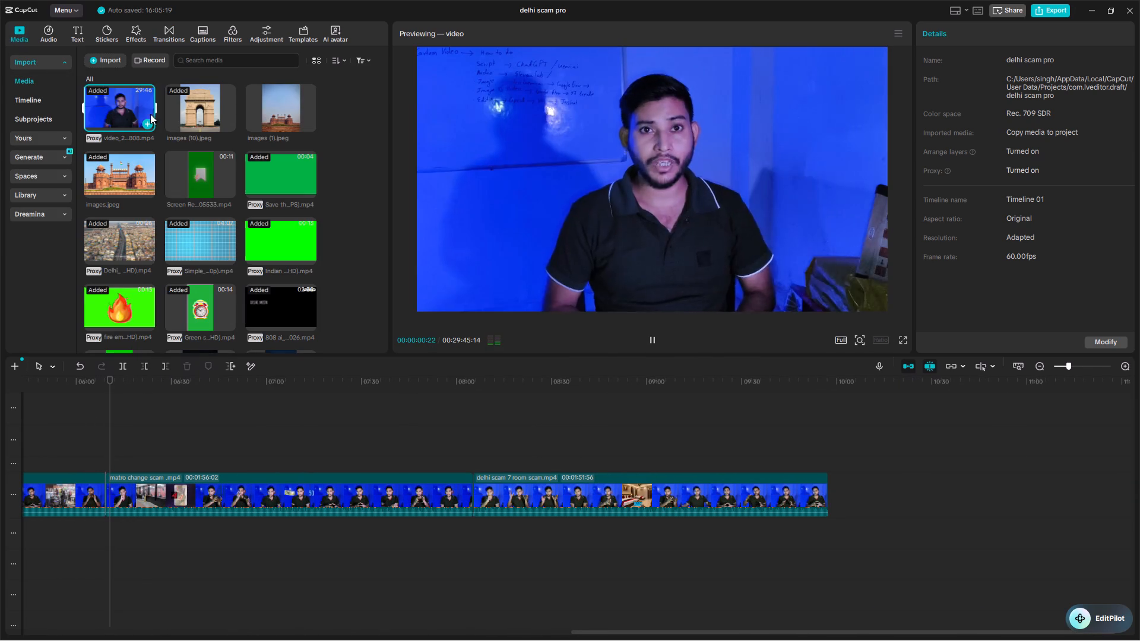
drag(150, 114, 539, 348)
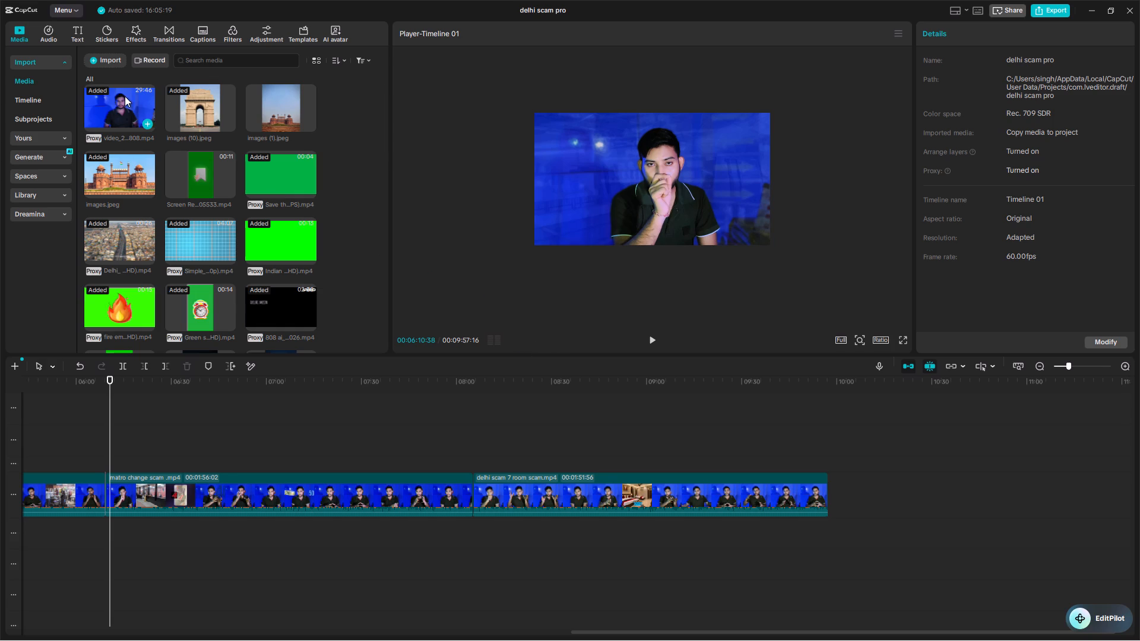
drag(125, 96, 708, 437)
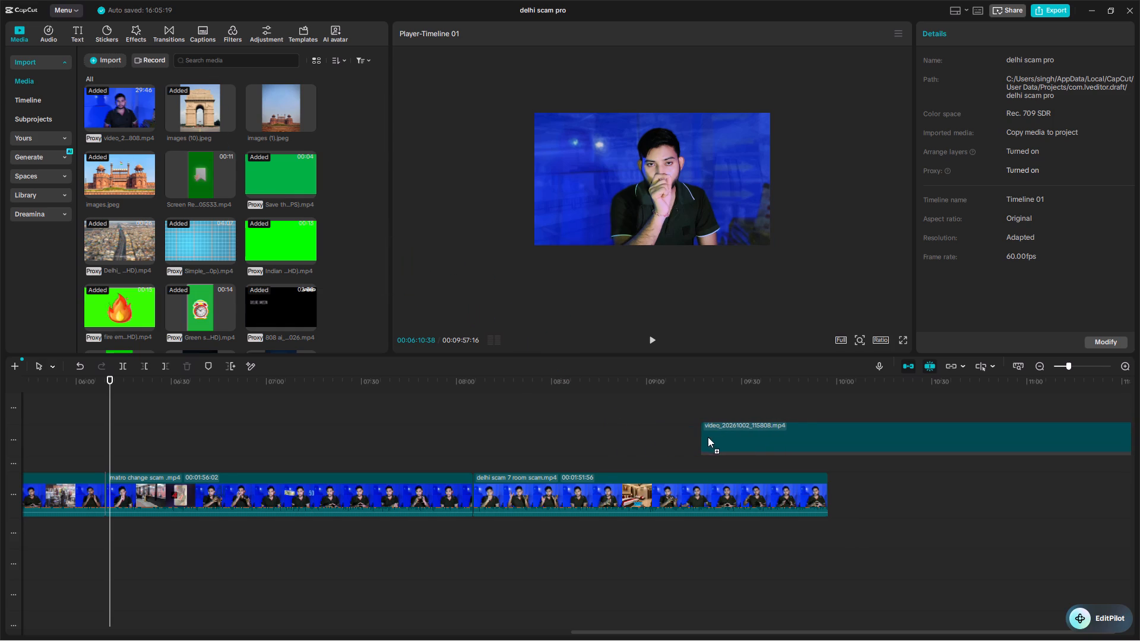
drag(708, 437, 917, 433)
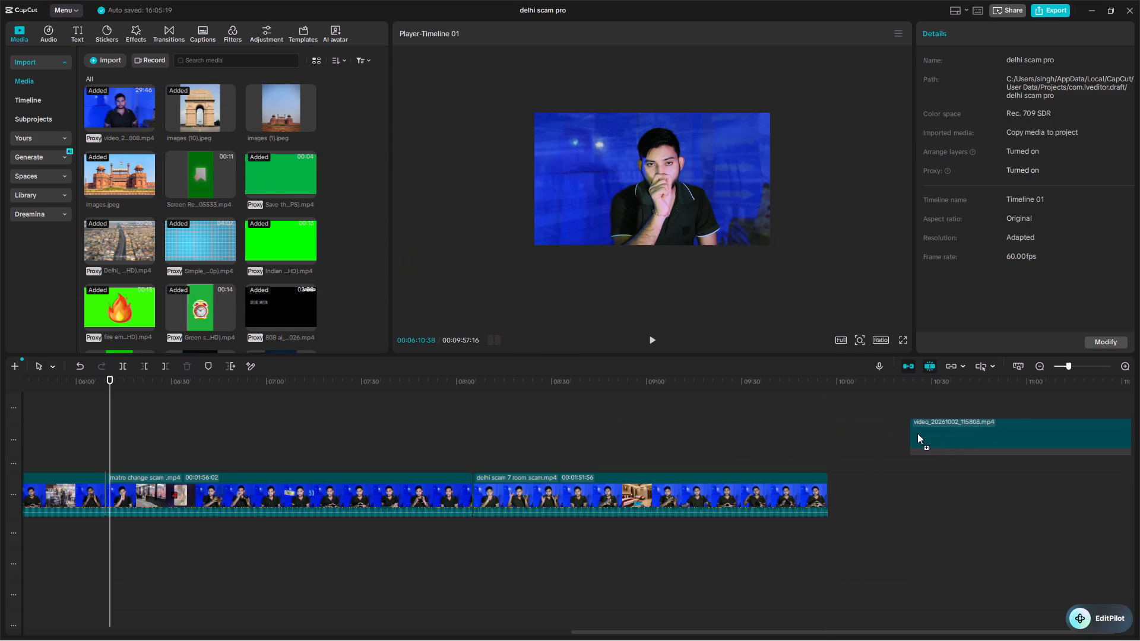
drag(917, 433, 936, 436)
Sample the newly placed raw footage at several points, including about 28:35, 26:20 and 25:26, to examine what was recorded.
ctrl+scroll(936, 436, down, 14)
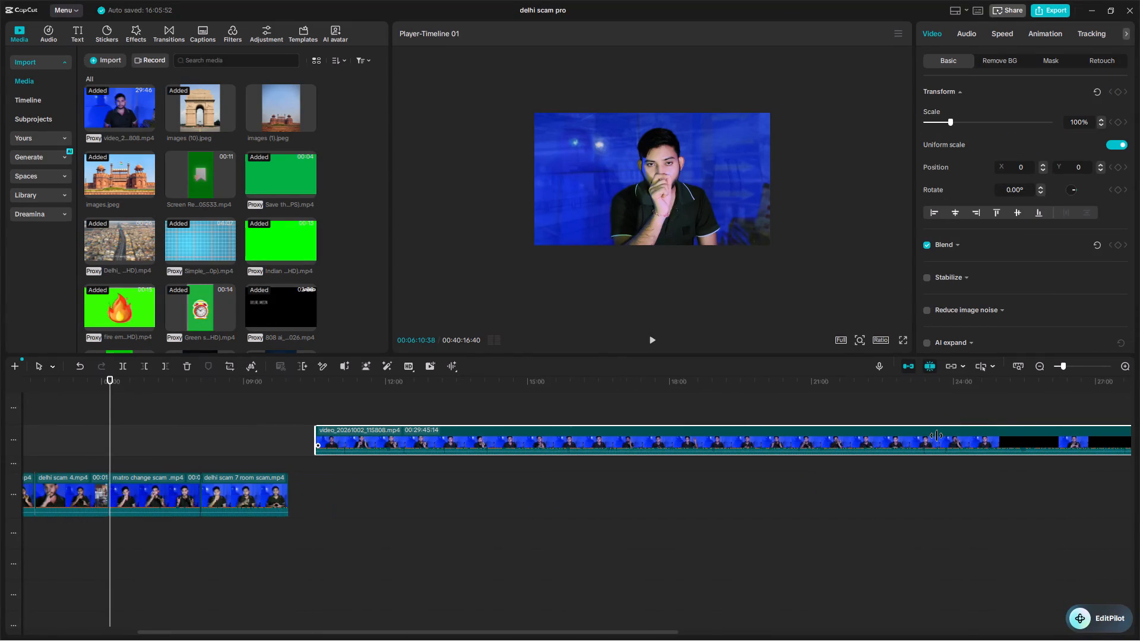
ctrl+scroll(936, 436, down, 14)
scroll(707, 470, up, 2)
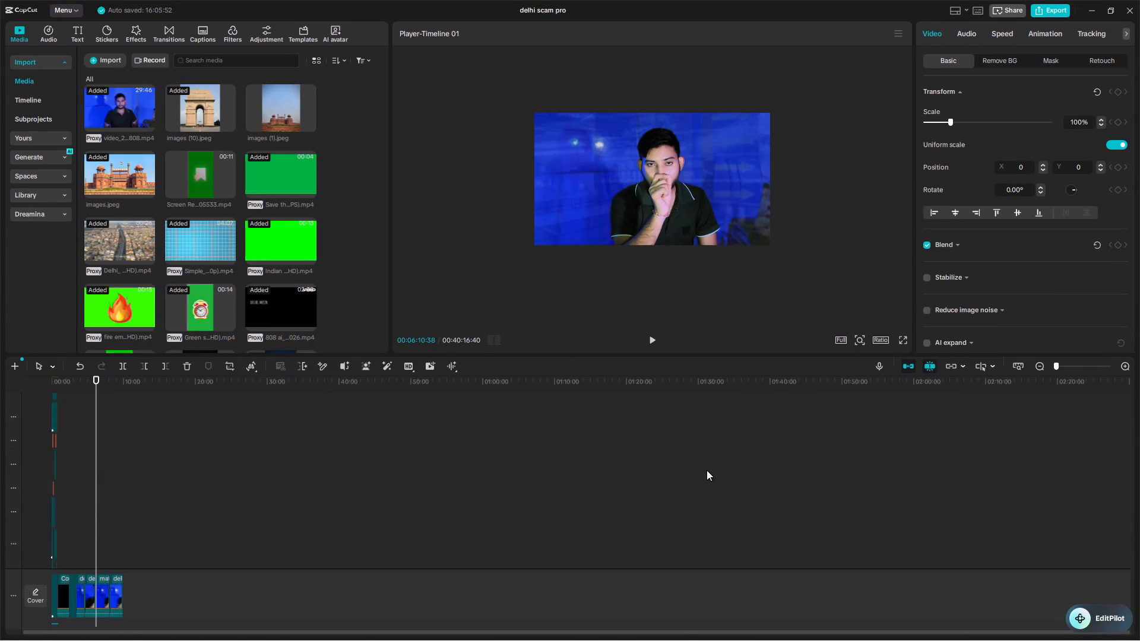
scroll(707, 470, up, 5)
scroll(707, 470, down, 4)
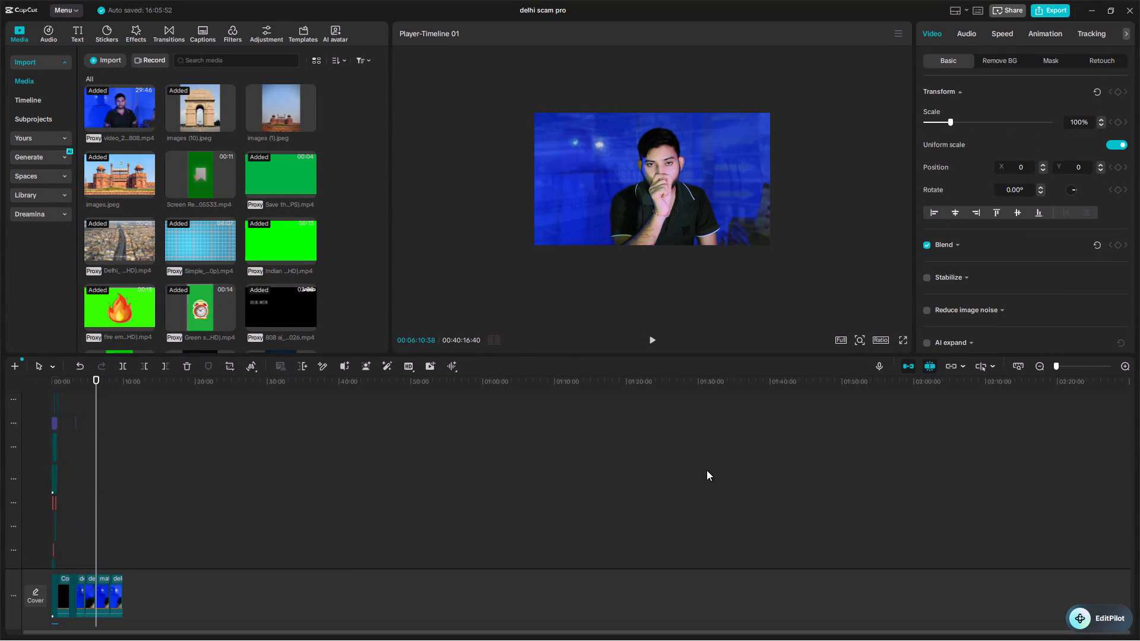
scroll(707, 470, down, 6)
scroll(707, 470, up, 4)
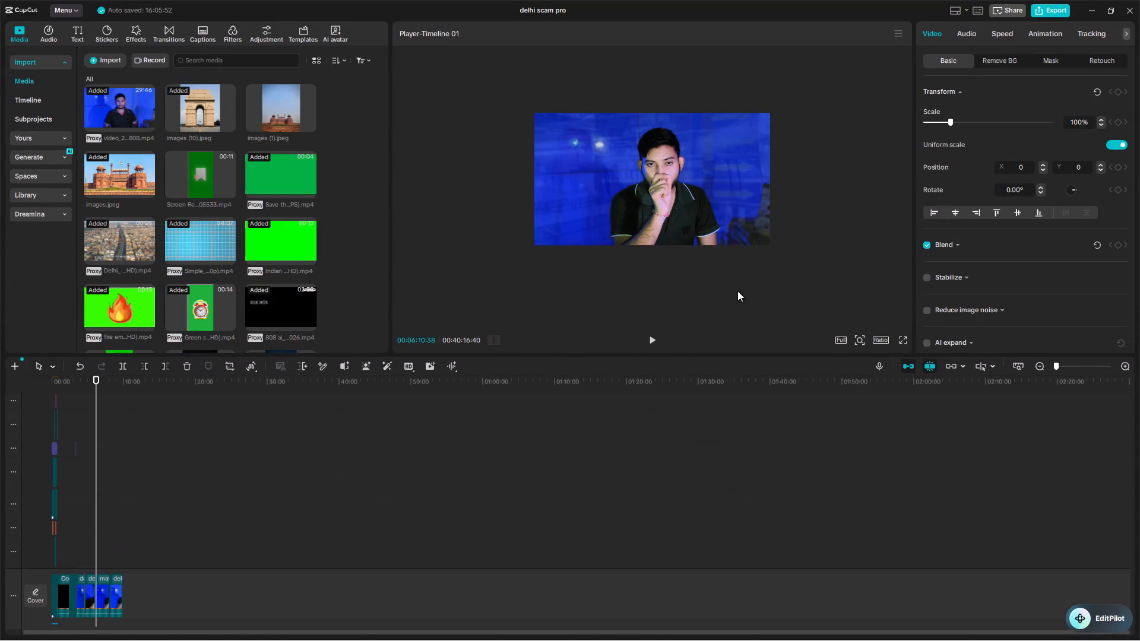
scroll(190, 525, down, 4)
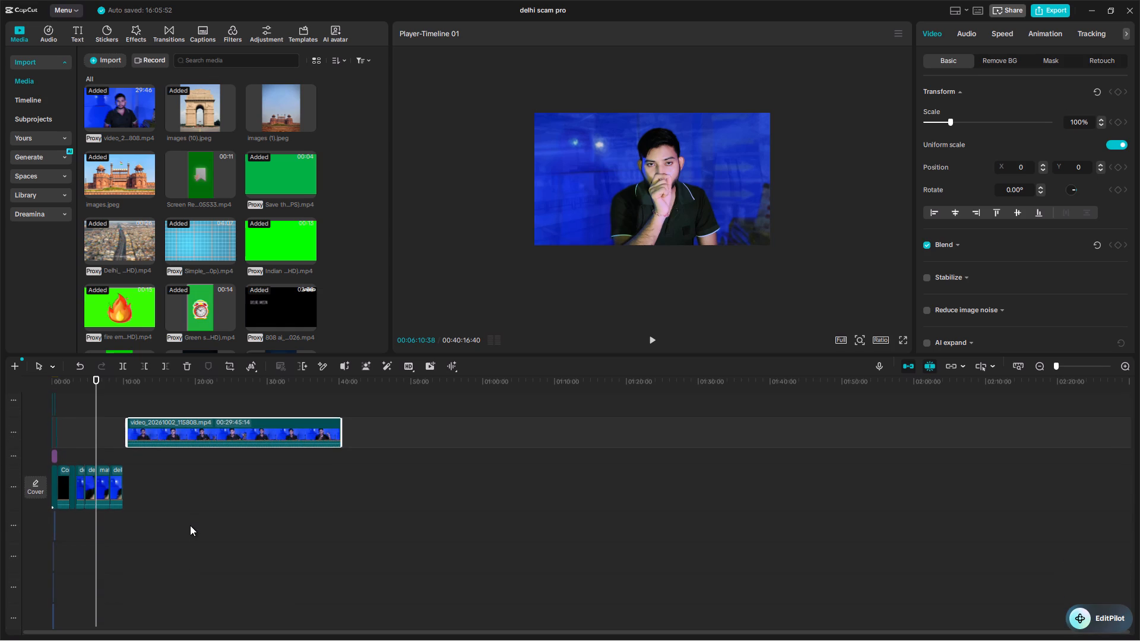
ctrl+scroll(190, 525, up, 2)
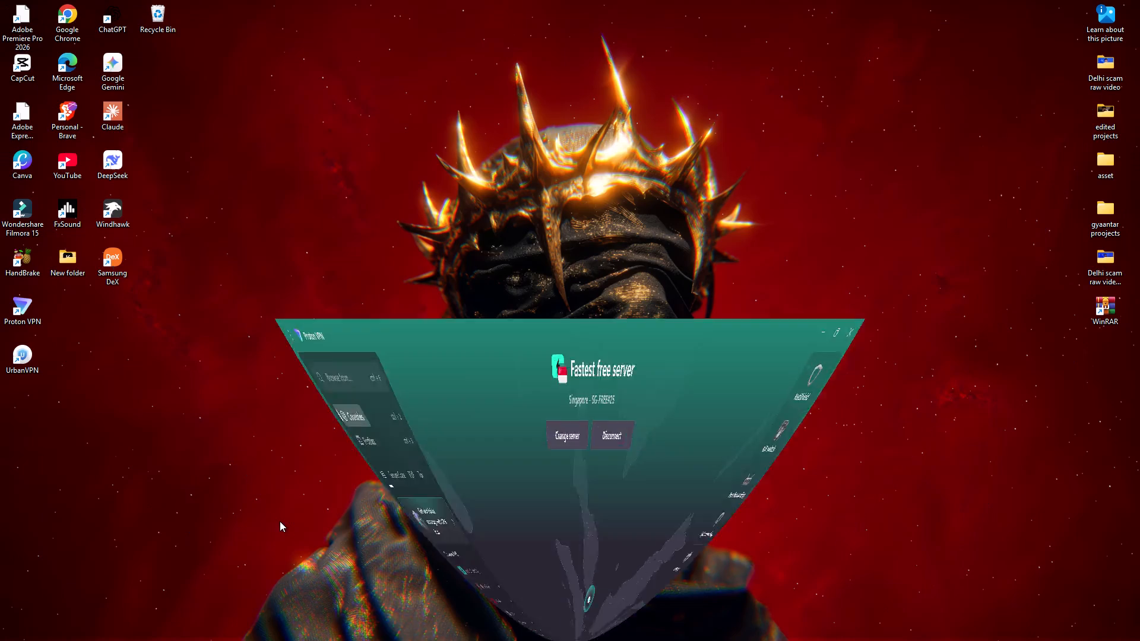
scroll(280, 521, down, 5)
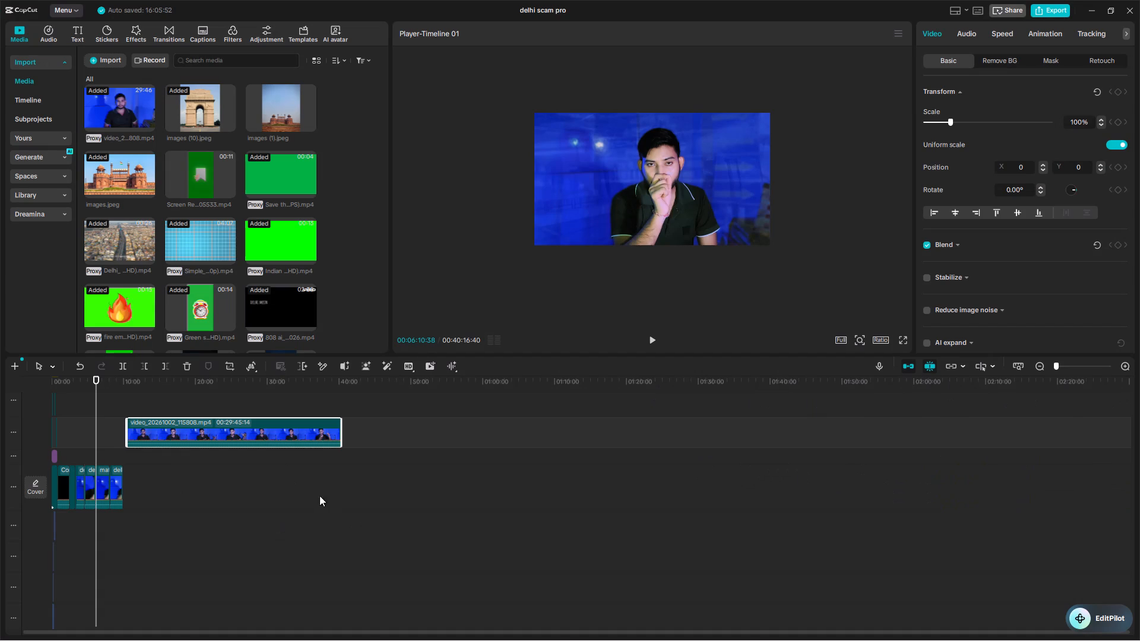
double_click(302, 485)
key(space)
ctrl+scroll(302, 485, up, 10)
double_click(518, 463)
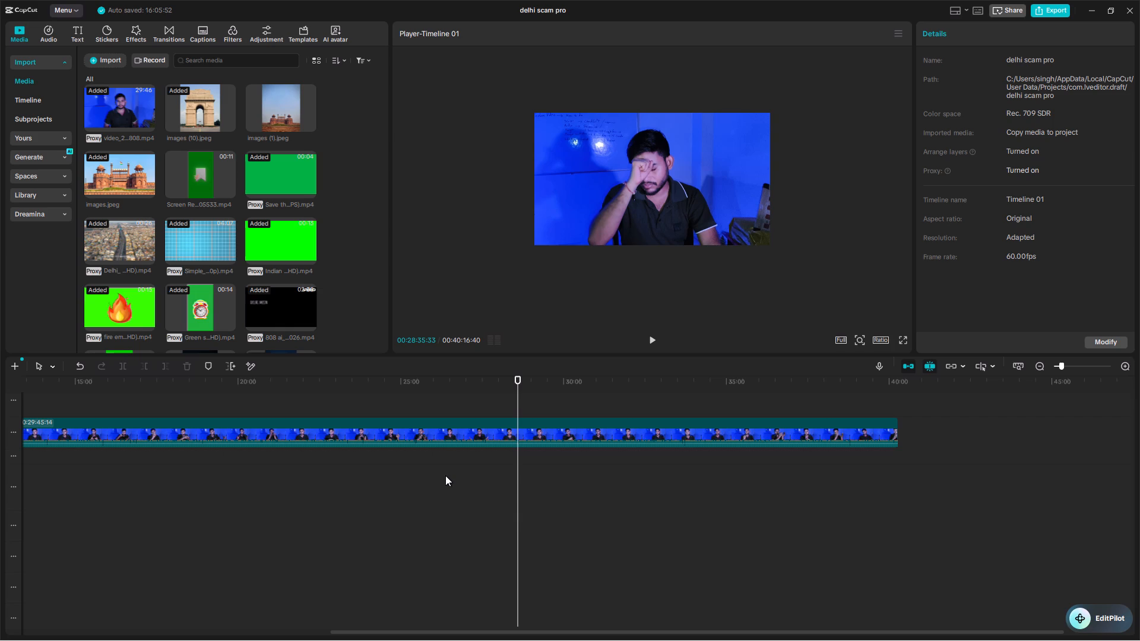
click(445, 475)
key(space)
ctrl+scroll(445, 475, up, 4)
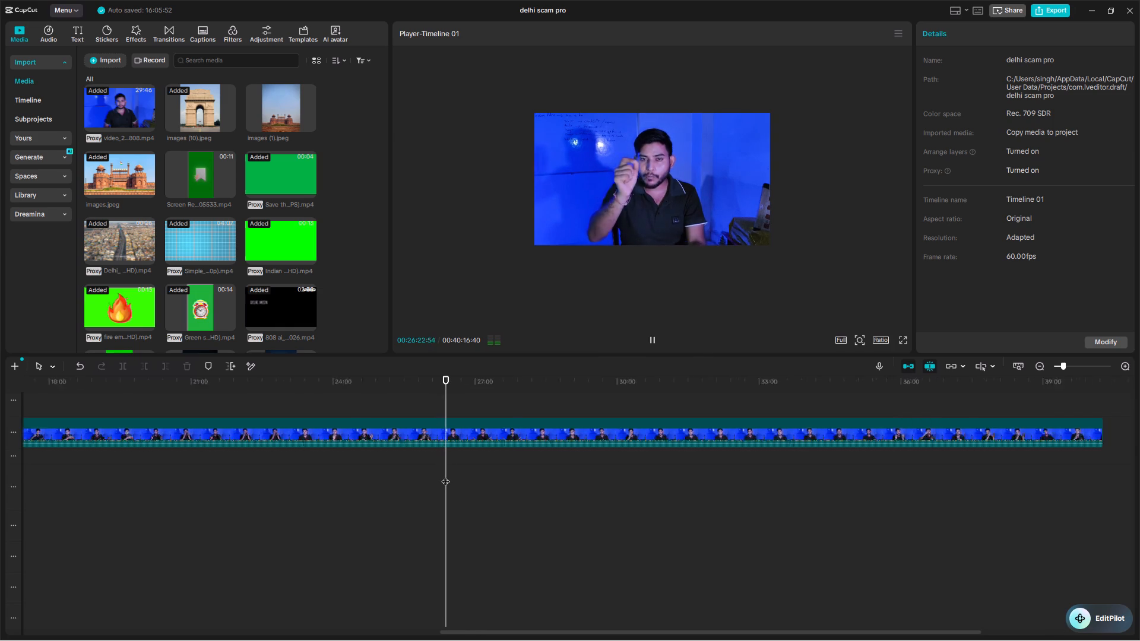
ctrl+scroll(445, 475, up, 2)
double_click(394, 396)
key(space)
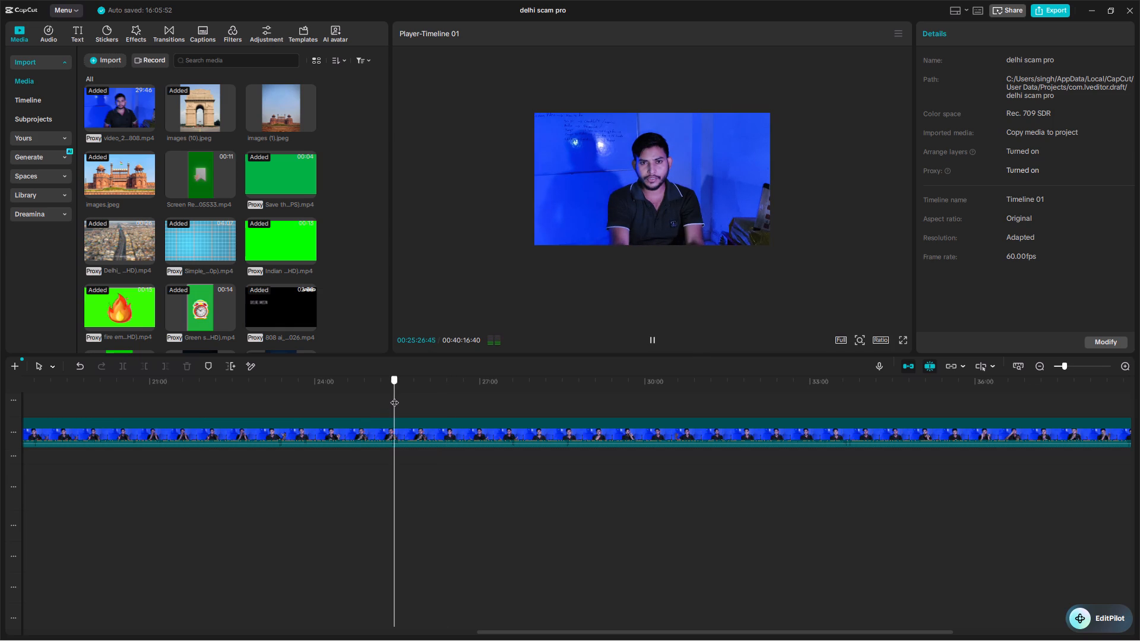
key(space)
ctrl+scroll(395, 385, up, 4)
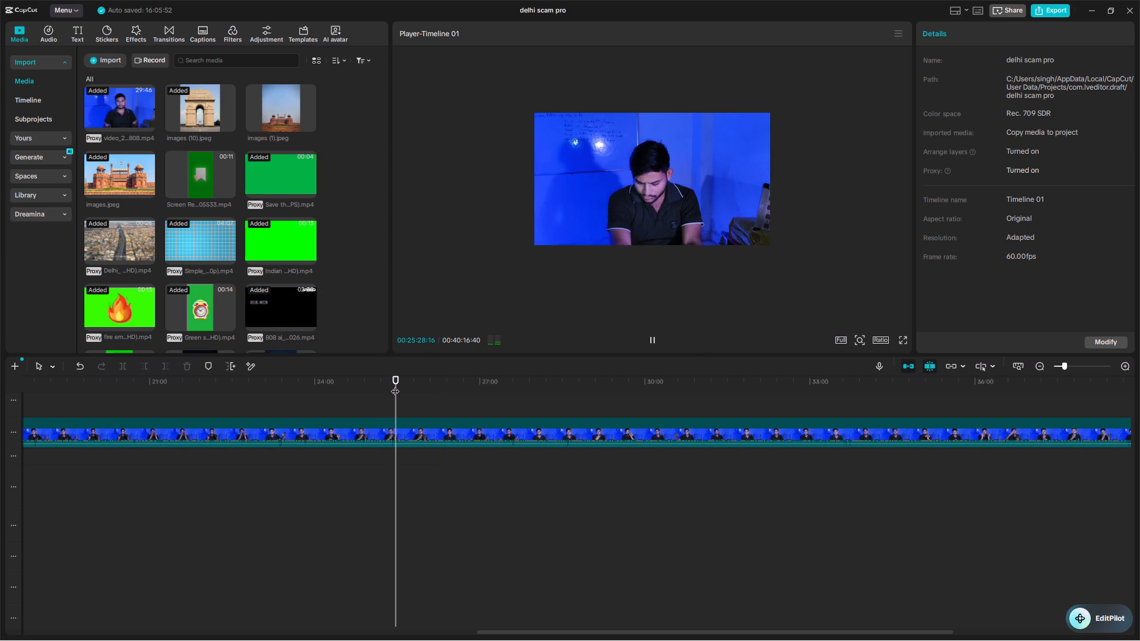
ctrl+scroll(404, 421, up, 5)
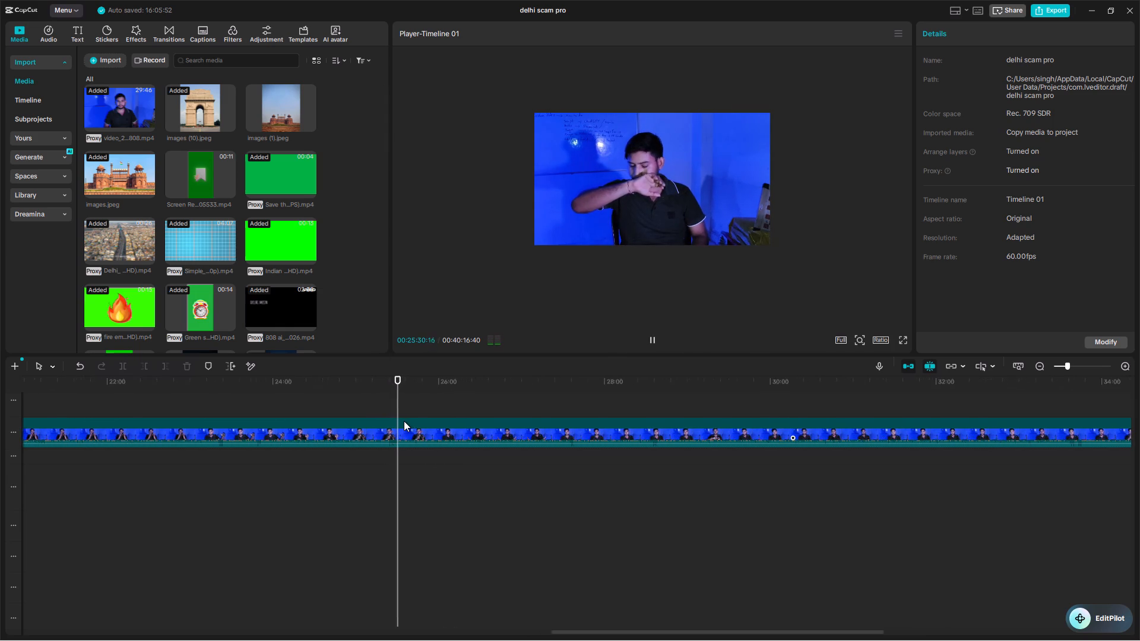
ctrl+scroll(404, 421, up, 4)
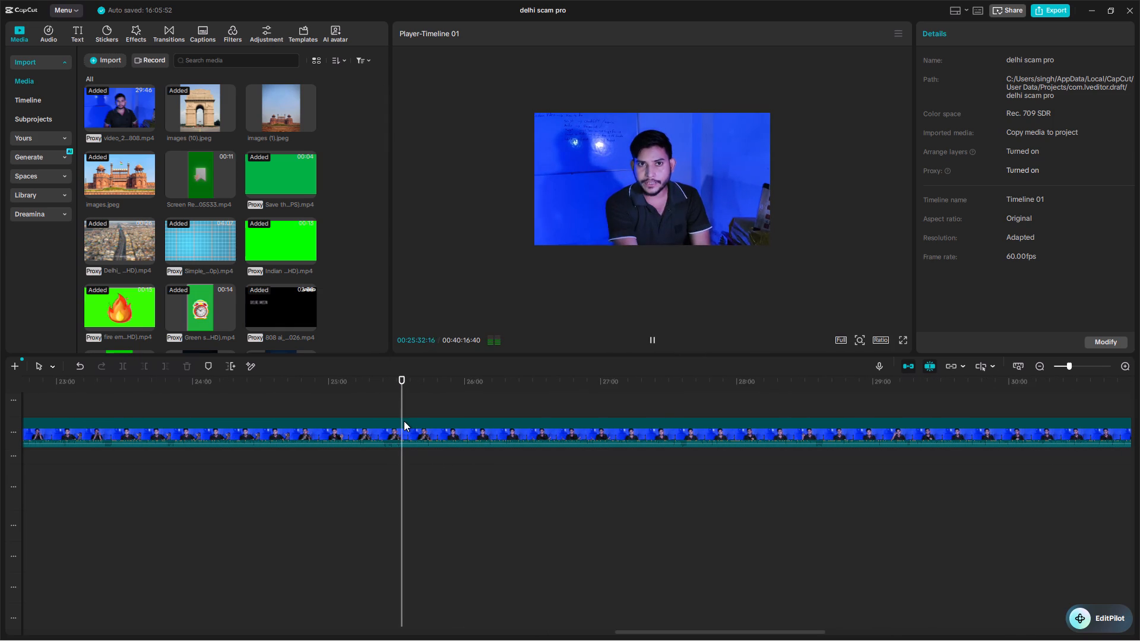
key(space)
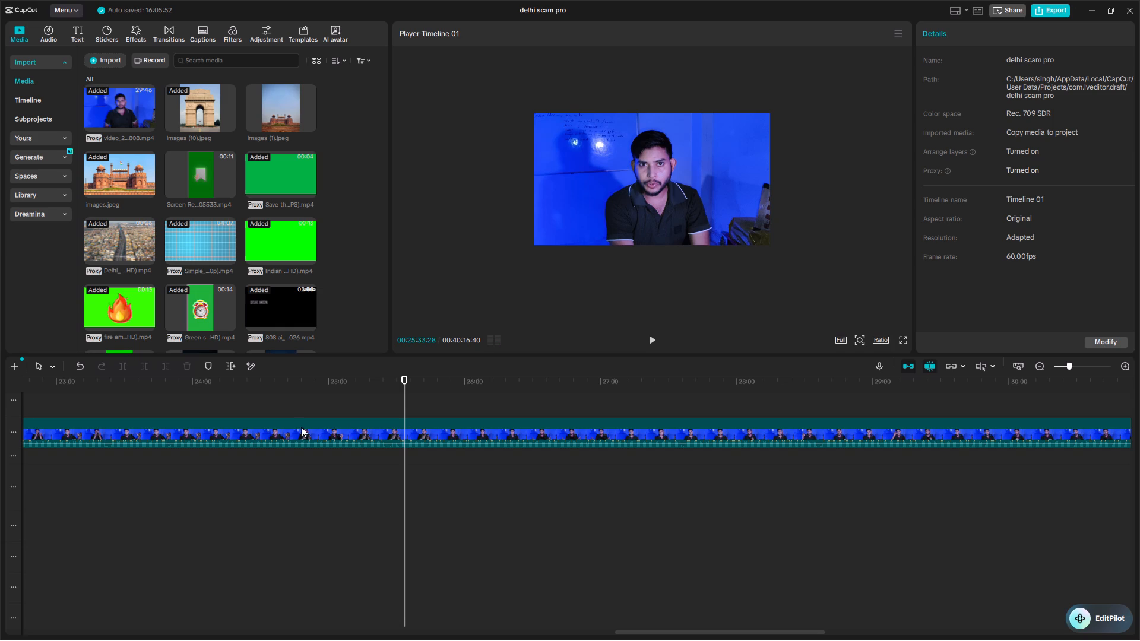
Review the raw footage from about 23:21, skipping ahead to about 23:51 and playing on from there.
double_click(103, 406)
key(space)
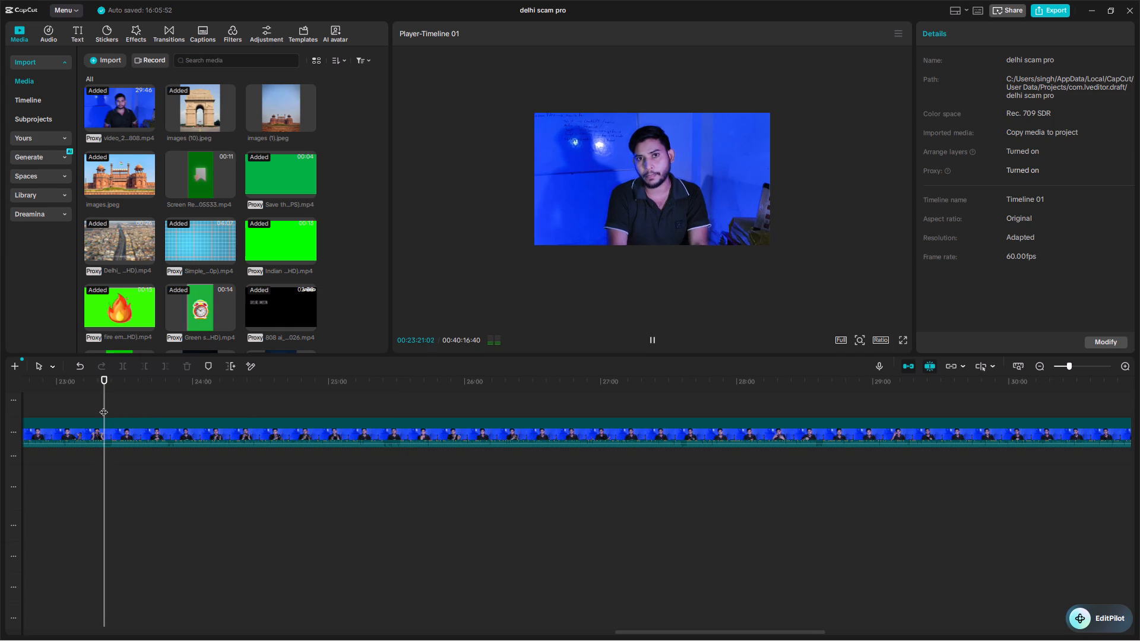
ctrl+scroll(103, 406, up, 3)
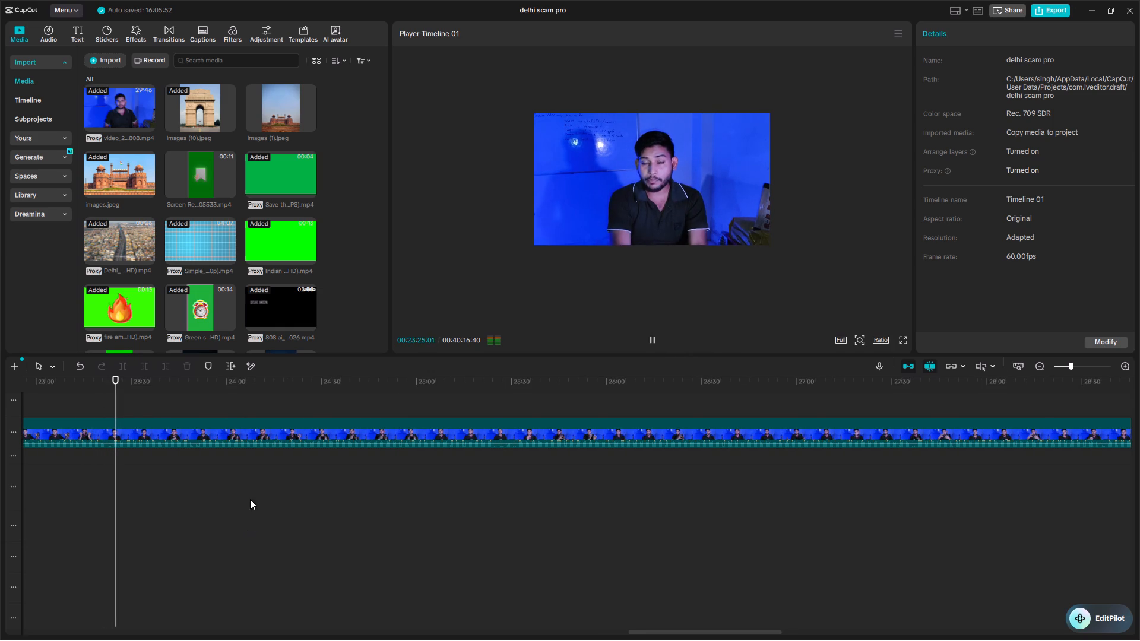
ctrl+scroll(189, 481, up, 3)
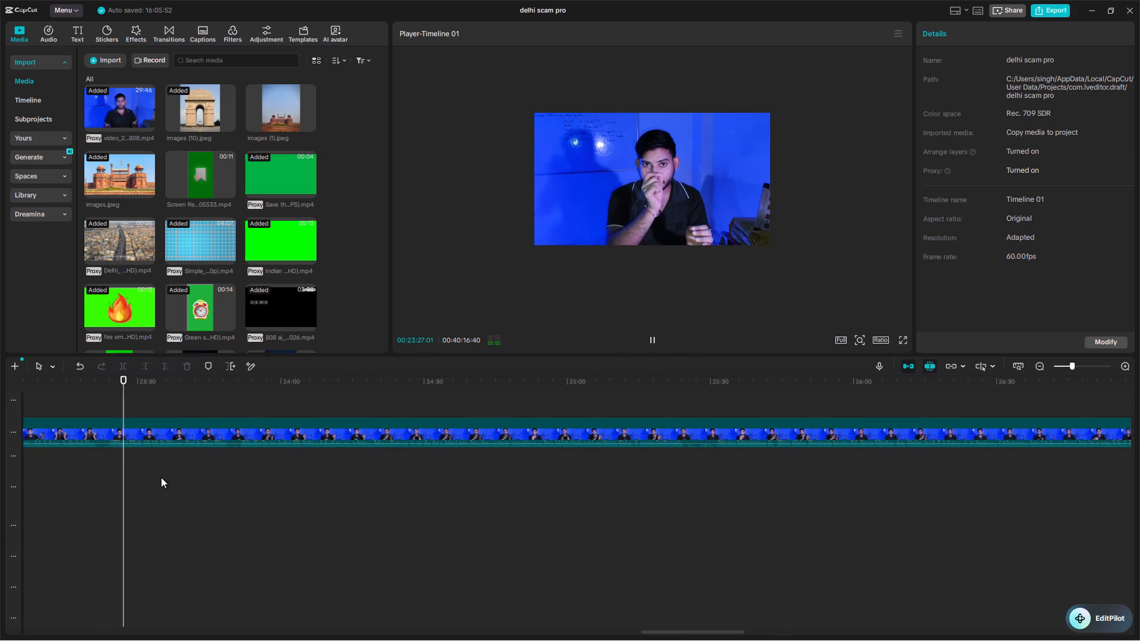
ctrl+scroll(161, 477, up, 3)
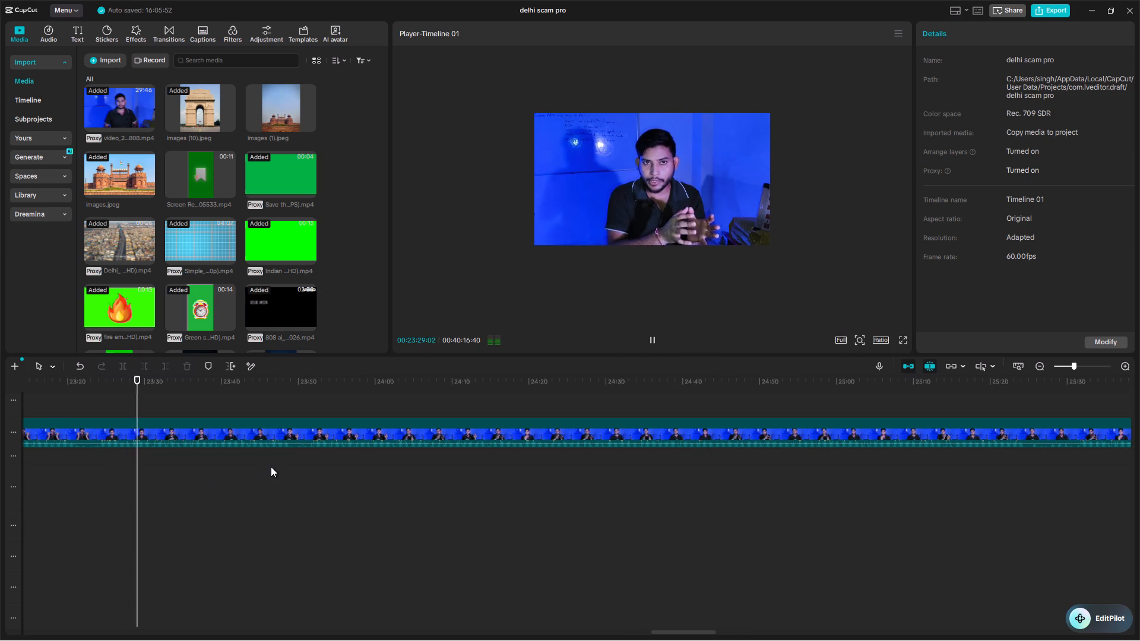
double_click(311, 468)
key(space)
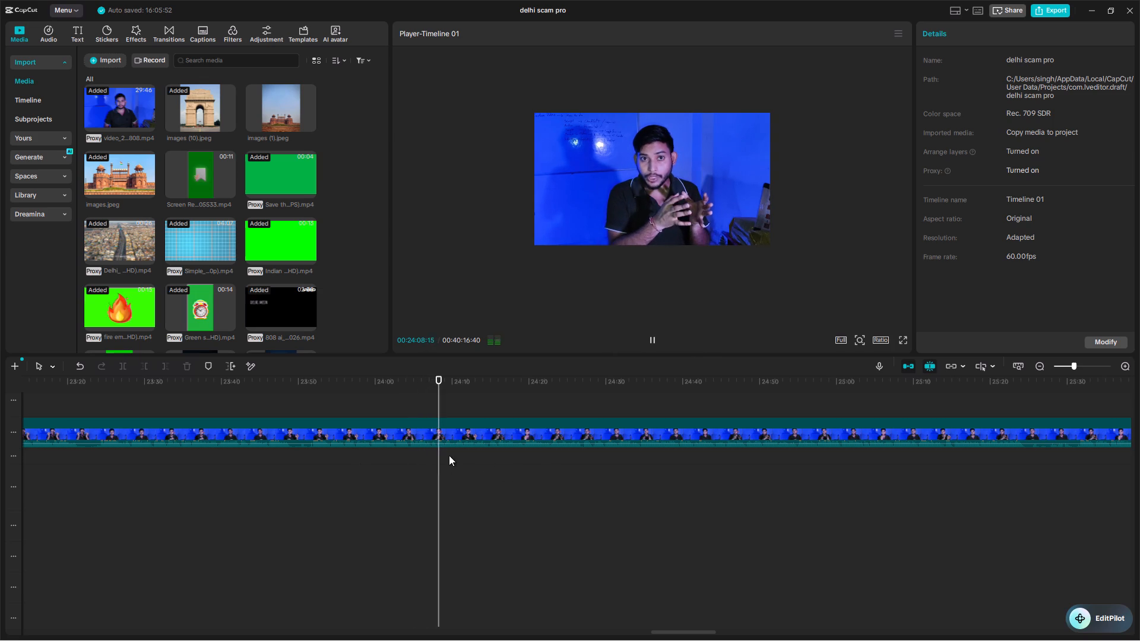
Go through the raw footage from about 24:08 to 24:14 in short plays and small forward jumps.
key(Right)
key(space)
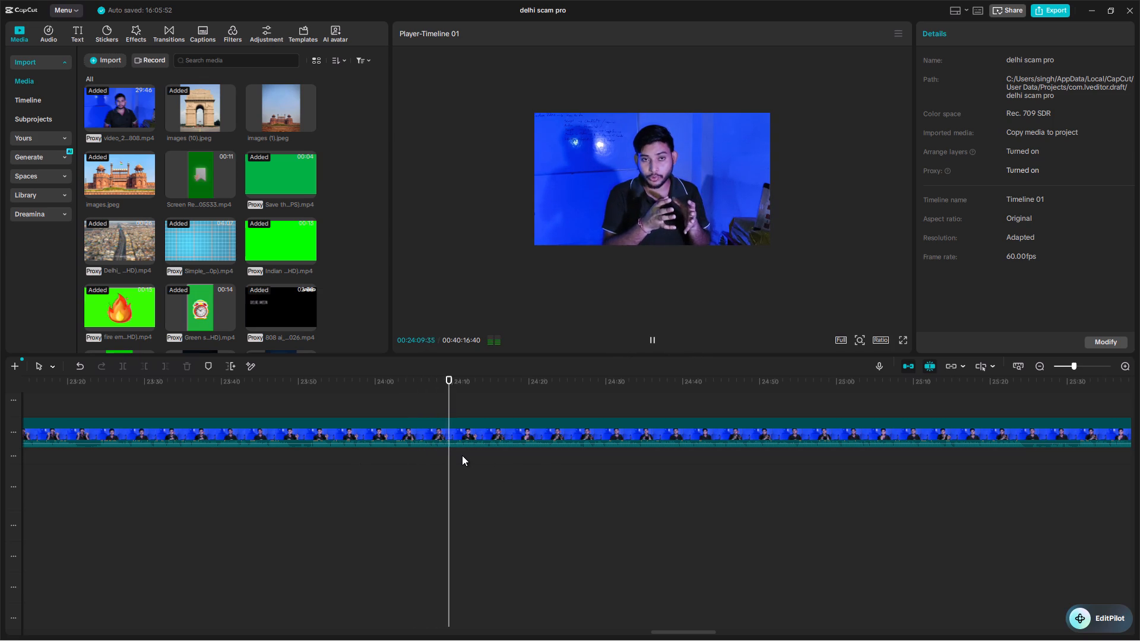
key(Right)
key(space)
key(Right)
key(space)
key(Right)
key(Right)
key(Right)
key(Right)
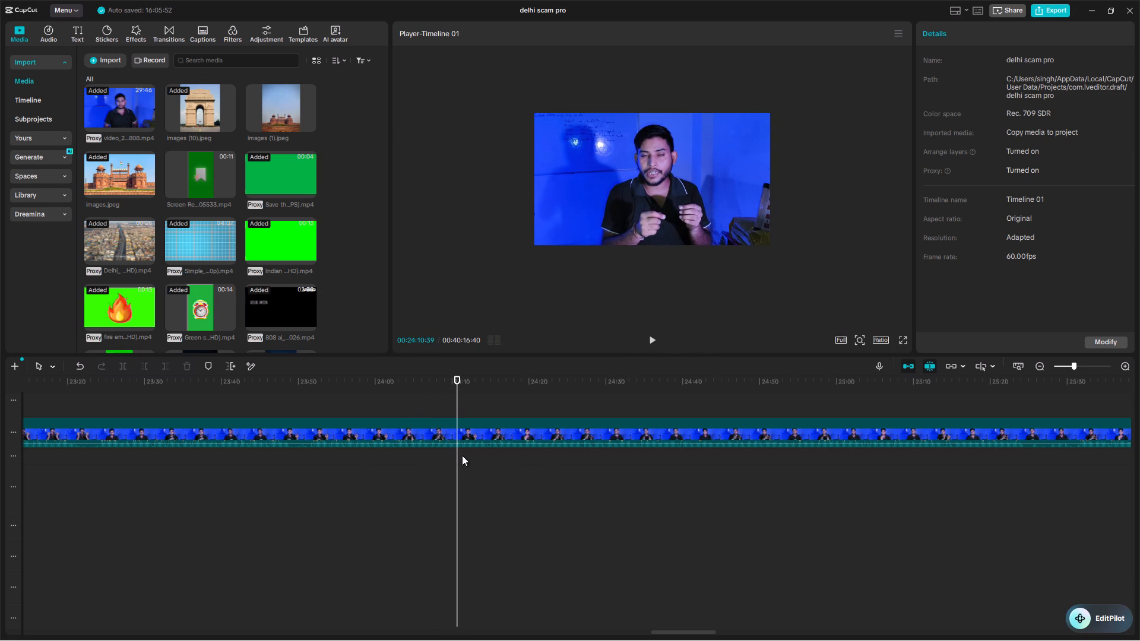
key(Right)
key(Right)
key(space)
key(Right)
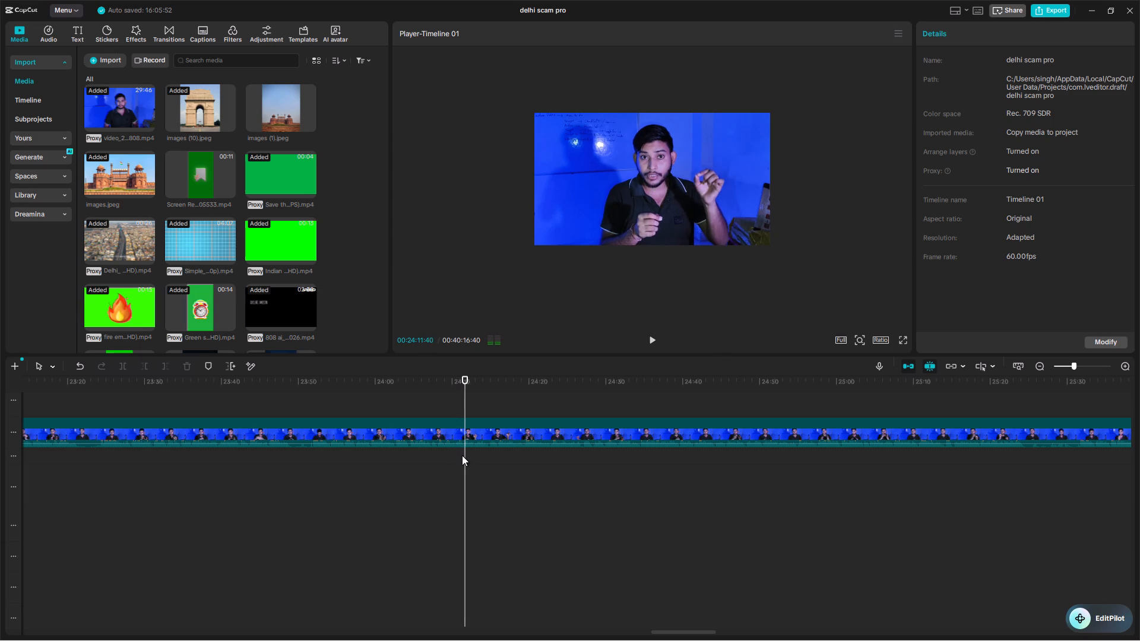
key(Right)
key(space)
key(Right)
key(Right)
key(Right)
key(Right)
key(space)
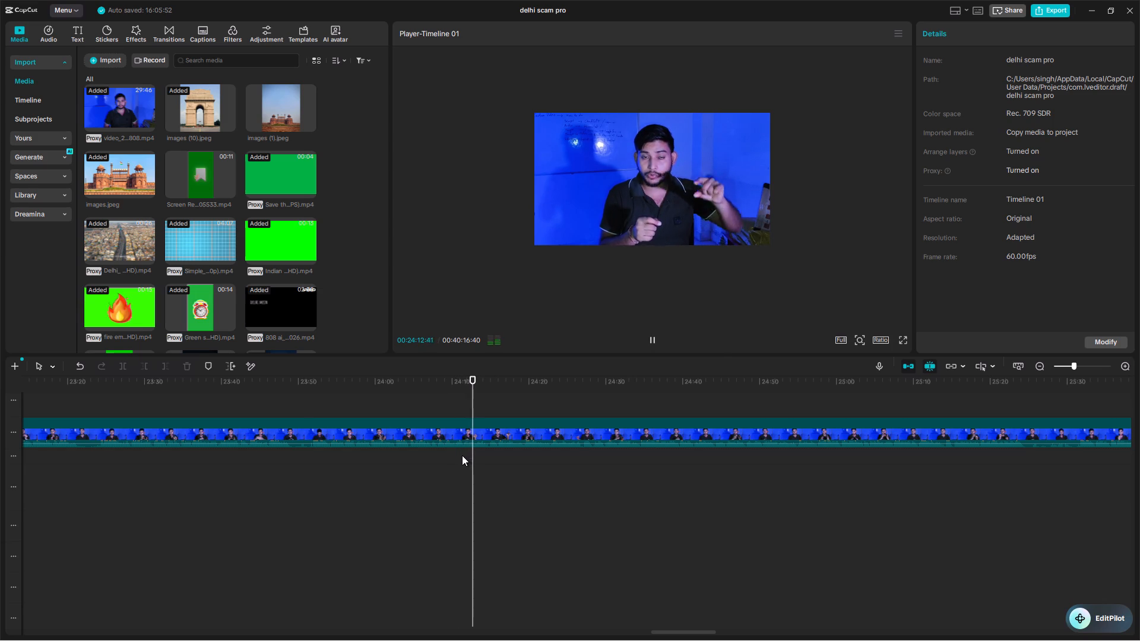
key(Right)
key(Right)
key(Right)
key(Right)
key(Right)
key(Right)
key(Right)
key(Right)
key(Right)
key(Right)
key(Right)
key(Right)
key(Right)
key(Right)
key(Right)
key(Right)
key(space)
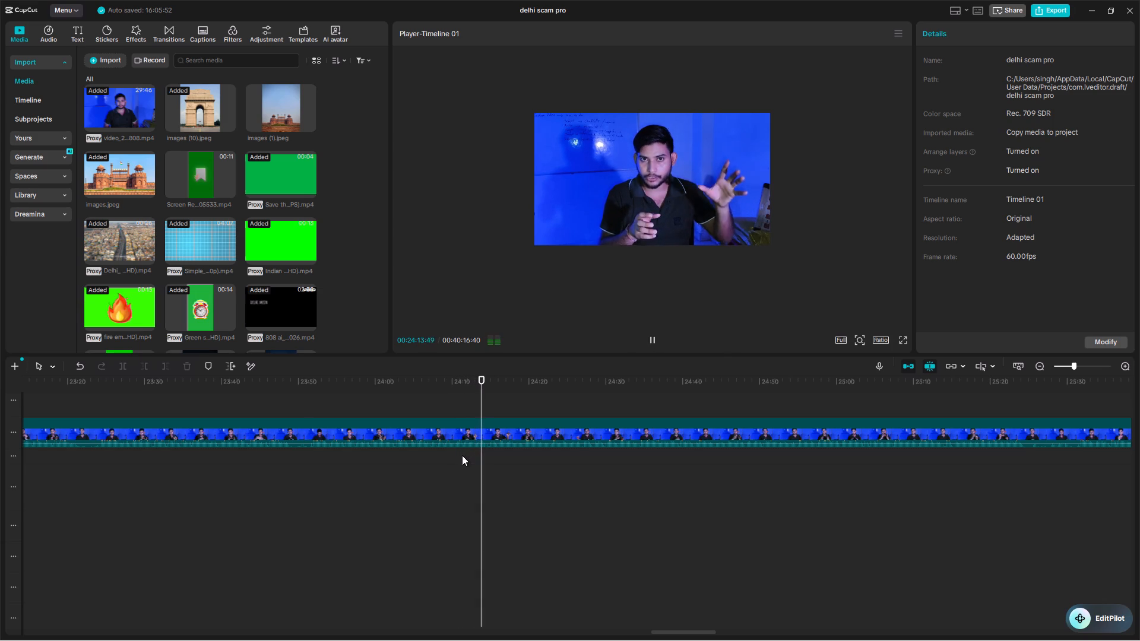
key(space)
Continue reviewing the raw footage from about 24:16 to 24:37 in short plays and small forward jumps.
click(501, 457)
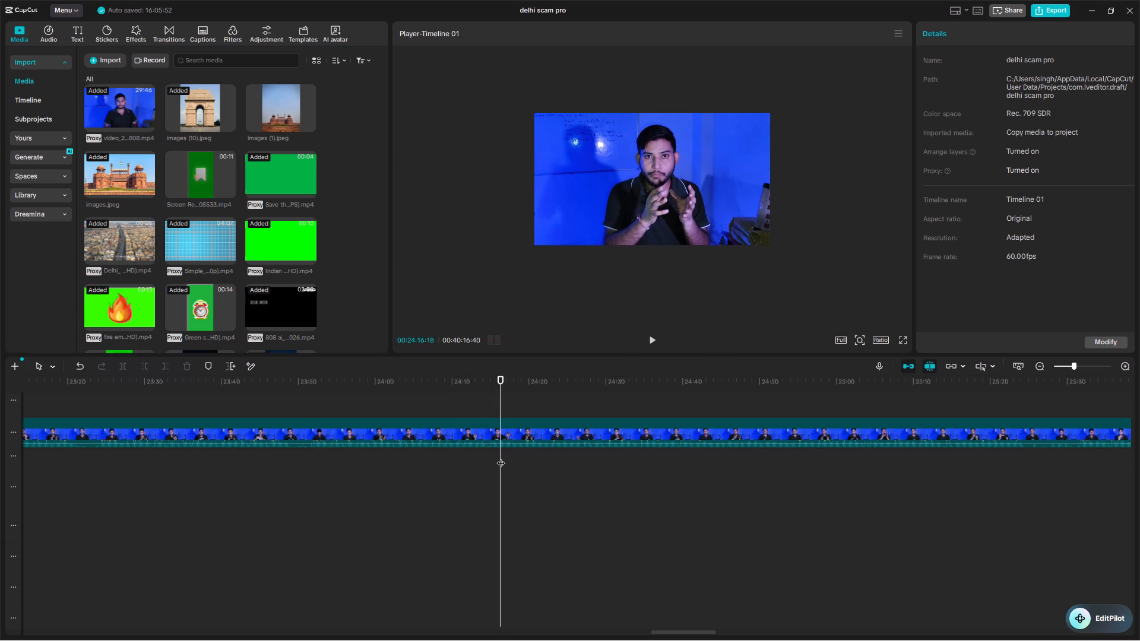
key(space)
click(535, 458)
key(space)
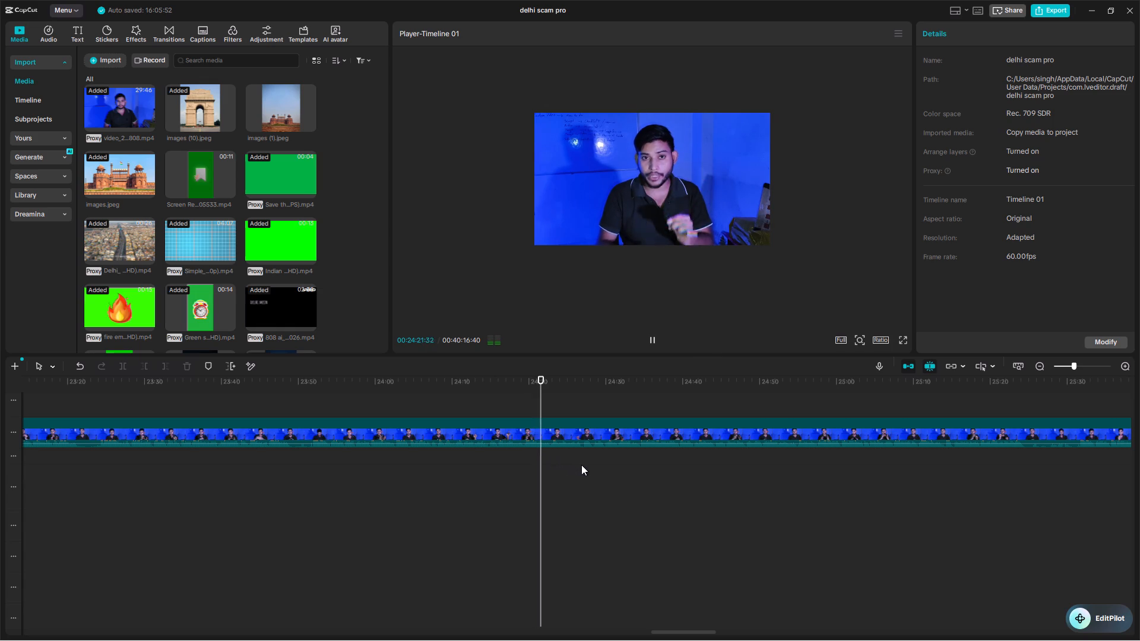
click(581, 465)
key(space)
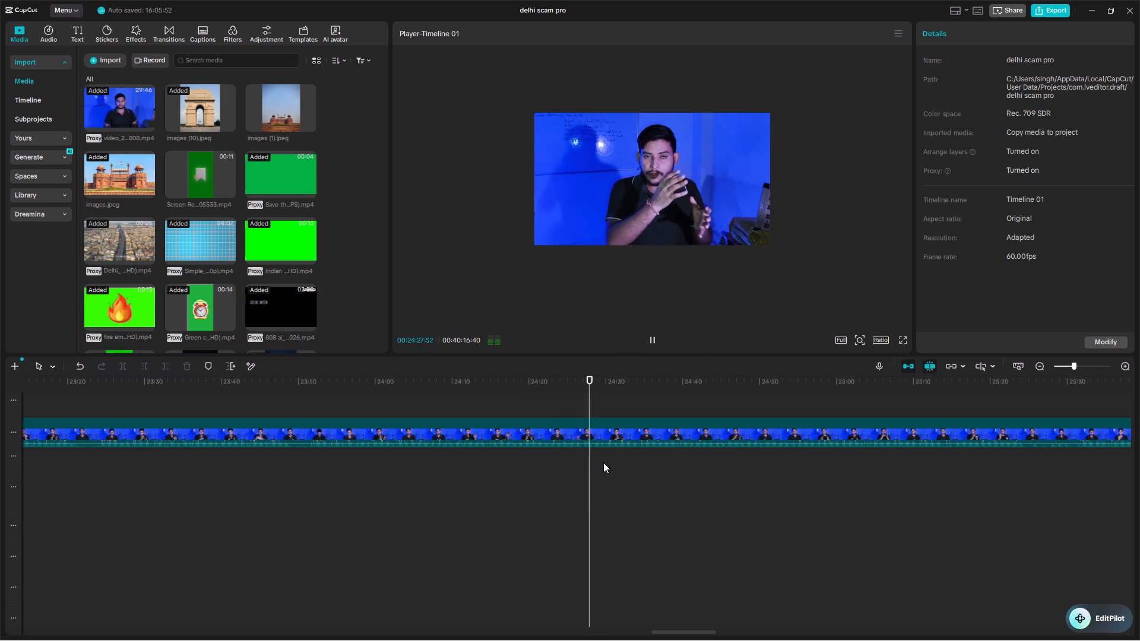
click(650, 470)
key(space)
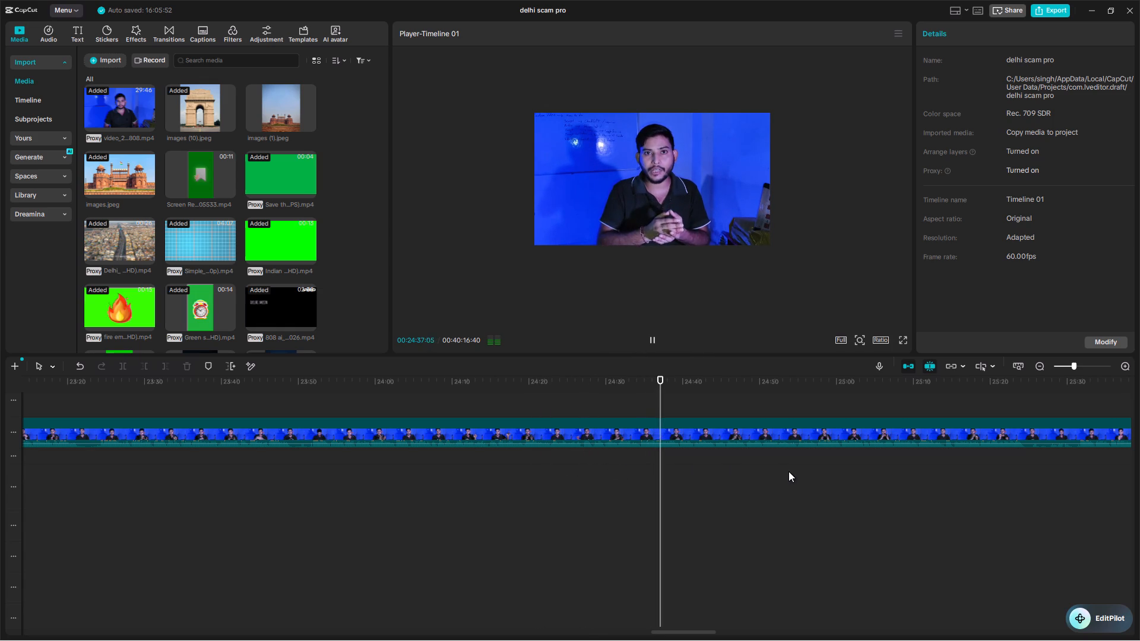
Skip ahead in the raw footage to about 25:06 and 25:13, playing on from each point until about 25:19.
scroll(788, 471, left, 1)
click(815, 467)
key(space)
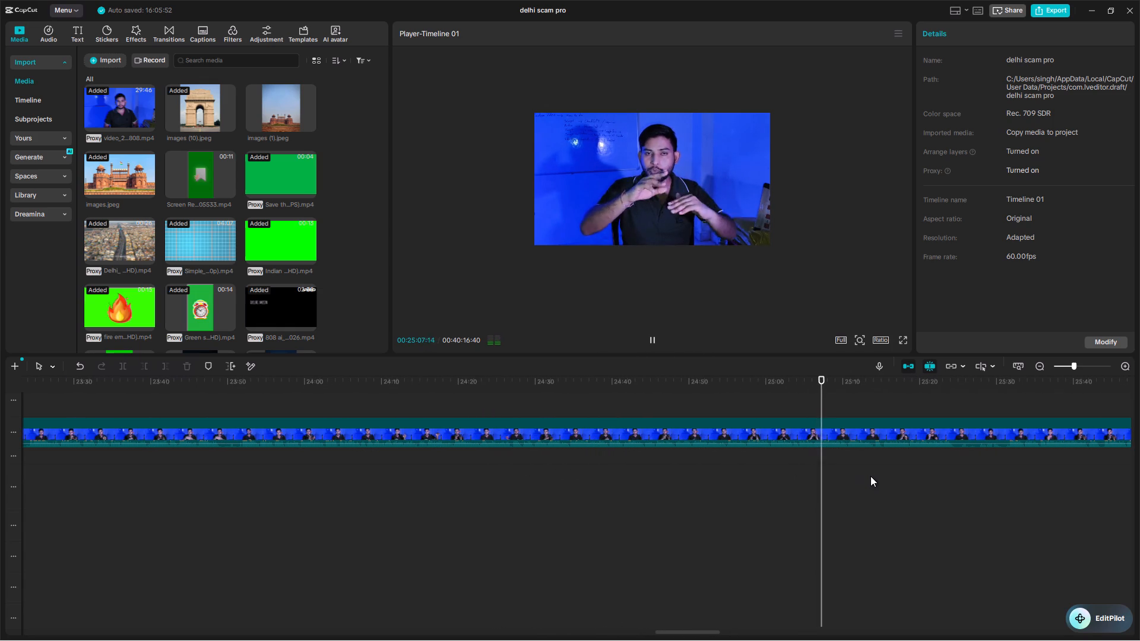
click(875, 475)
key(space)
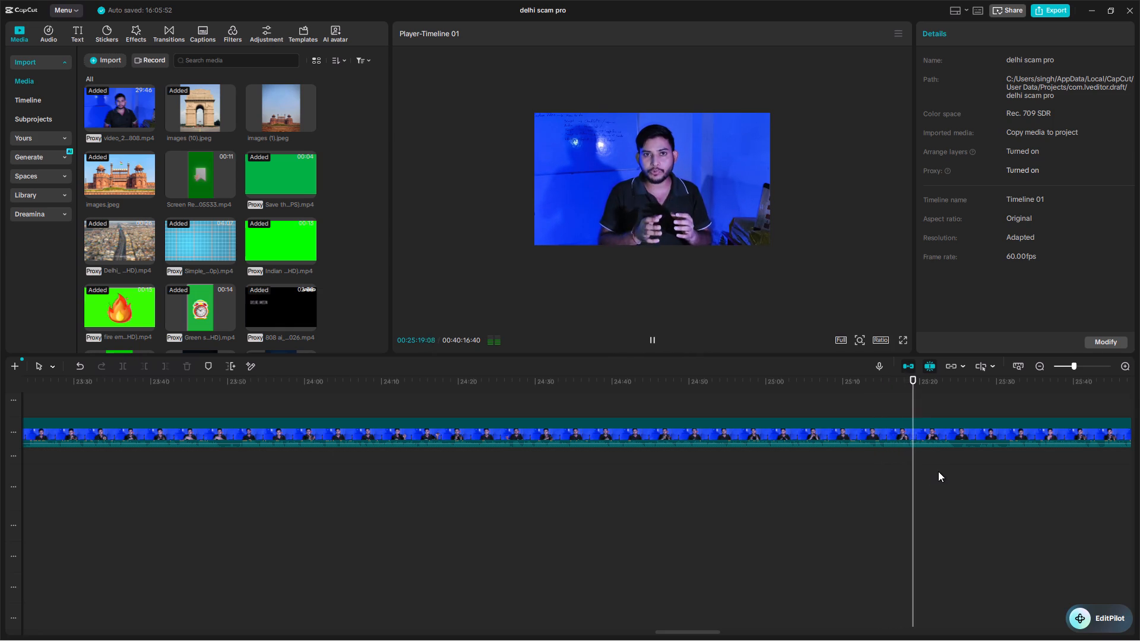
key(space)
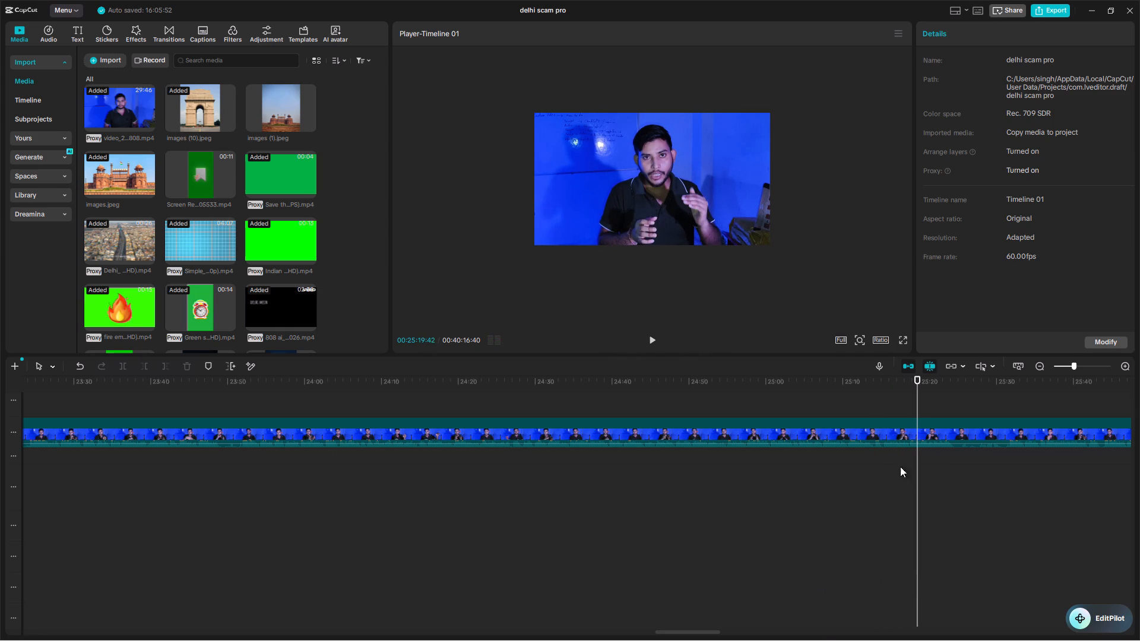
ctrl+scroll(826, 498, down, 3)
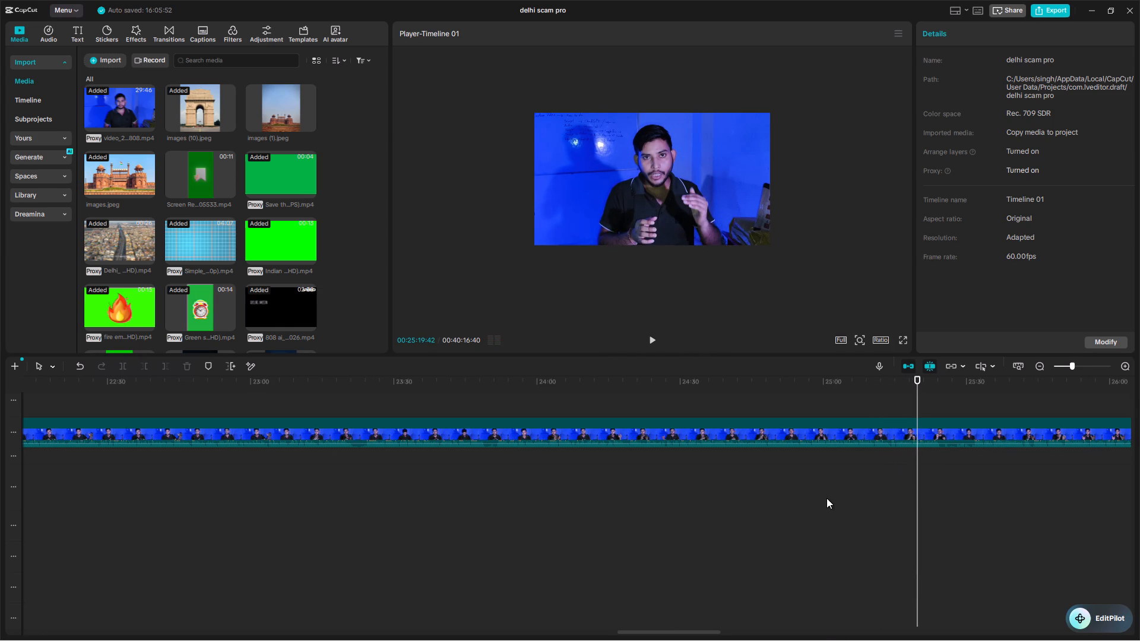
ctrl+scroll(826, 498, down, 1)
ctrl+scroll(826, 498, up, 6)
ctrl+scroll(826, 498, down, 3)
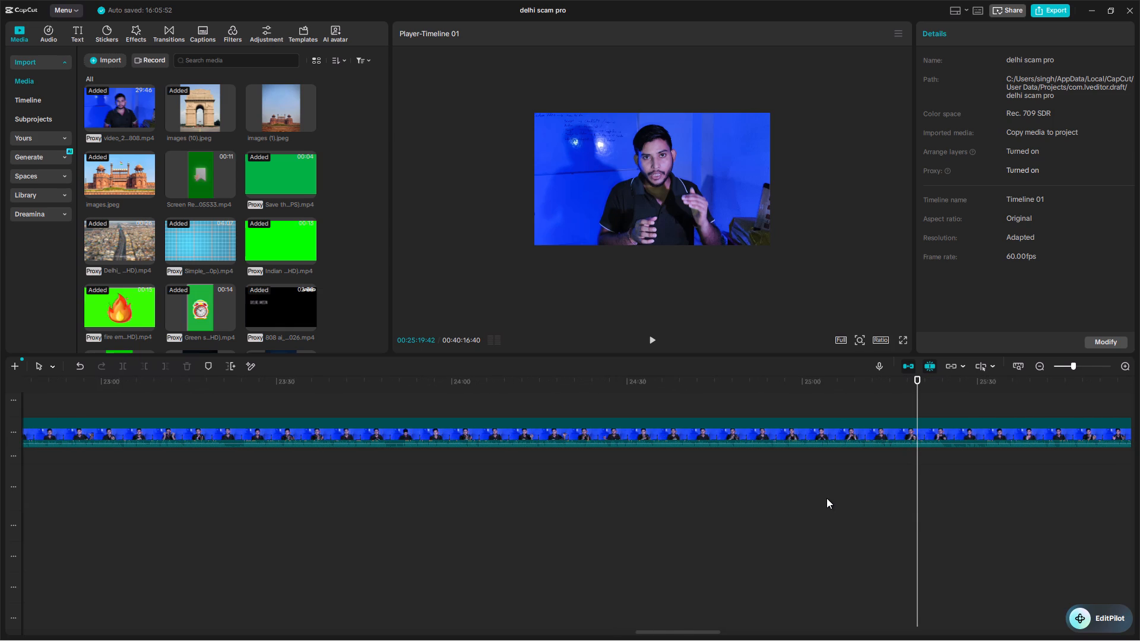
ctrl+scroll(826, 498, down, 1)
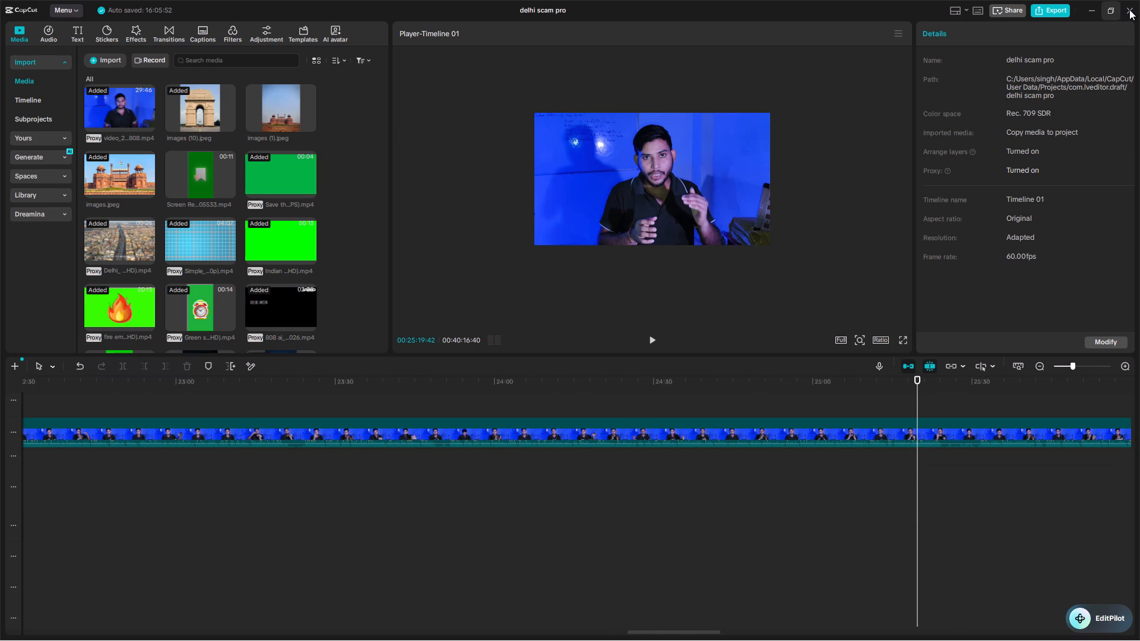
Switch to File Explorer and create a folder named "scam all" in Downloads.
click(1092, 9)
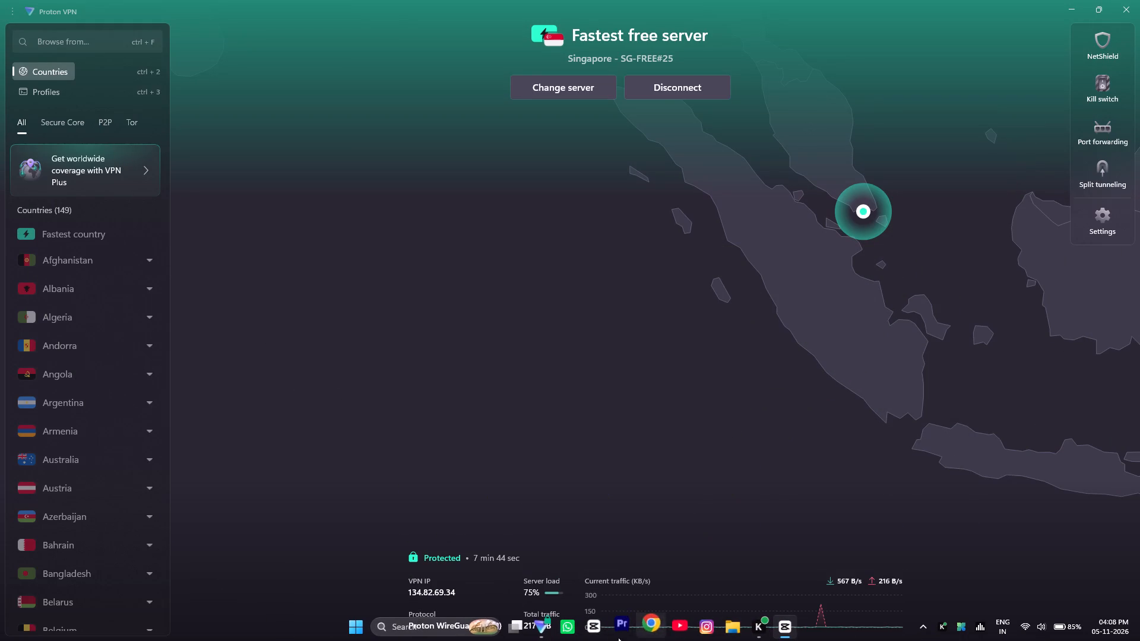
click(731, 635)
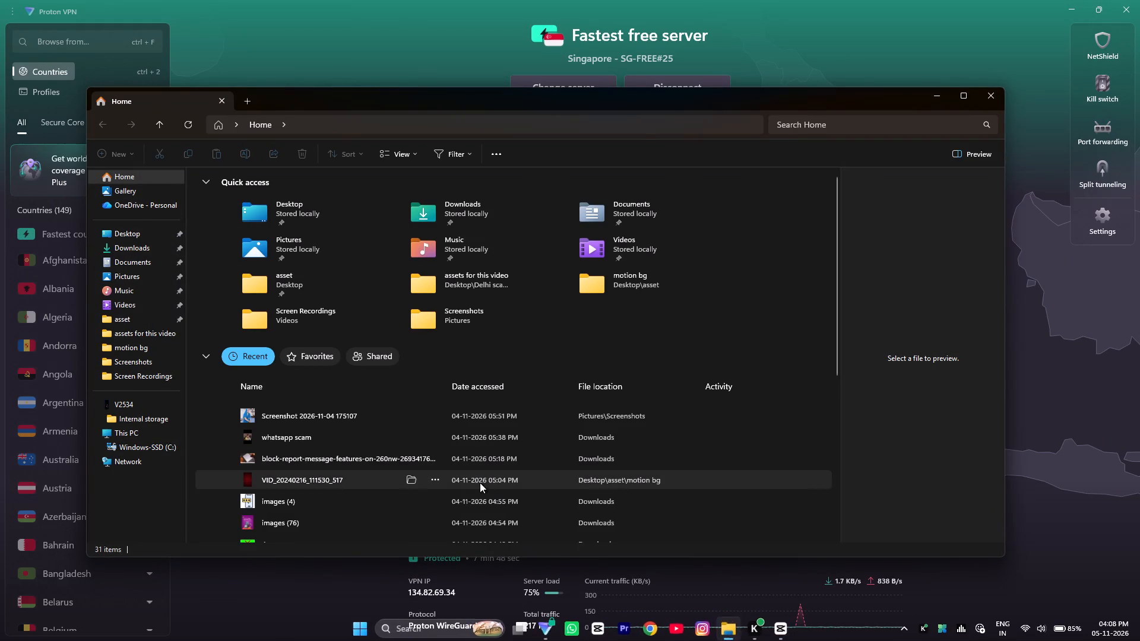
double_click(137, 247)
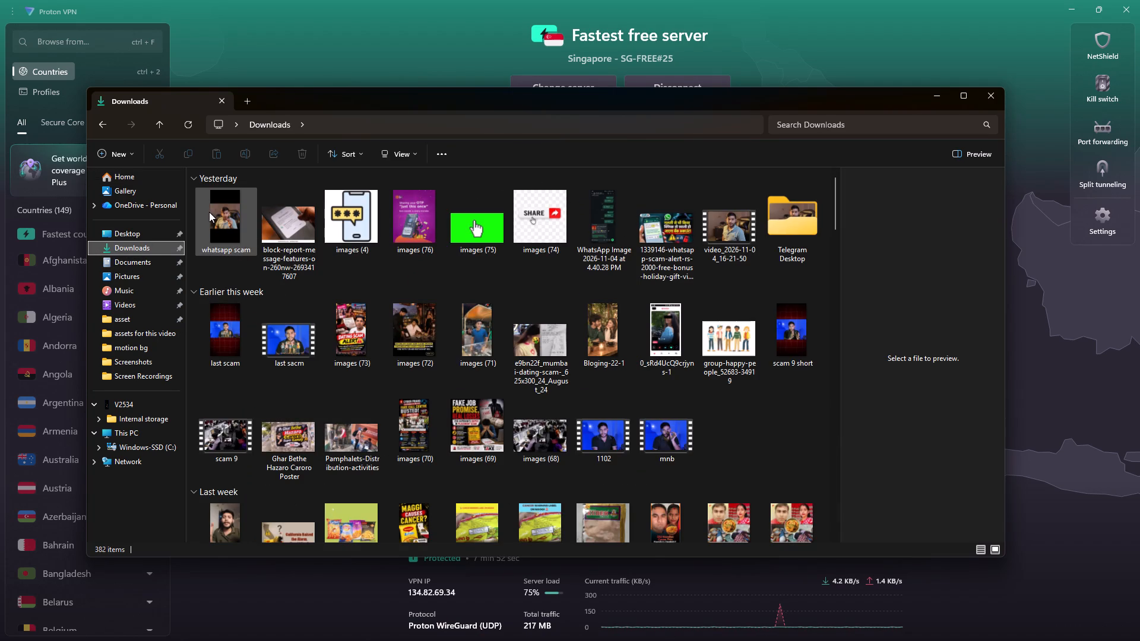
click(117, 154)
click(169, 179)
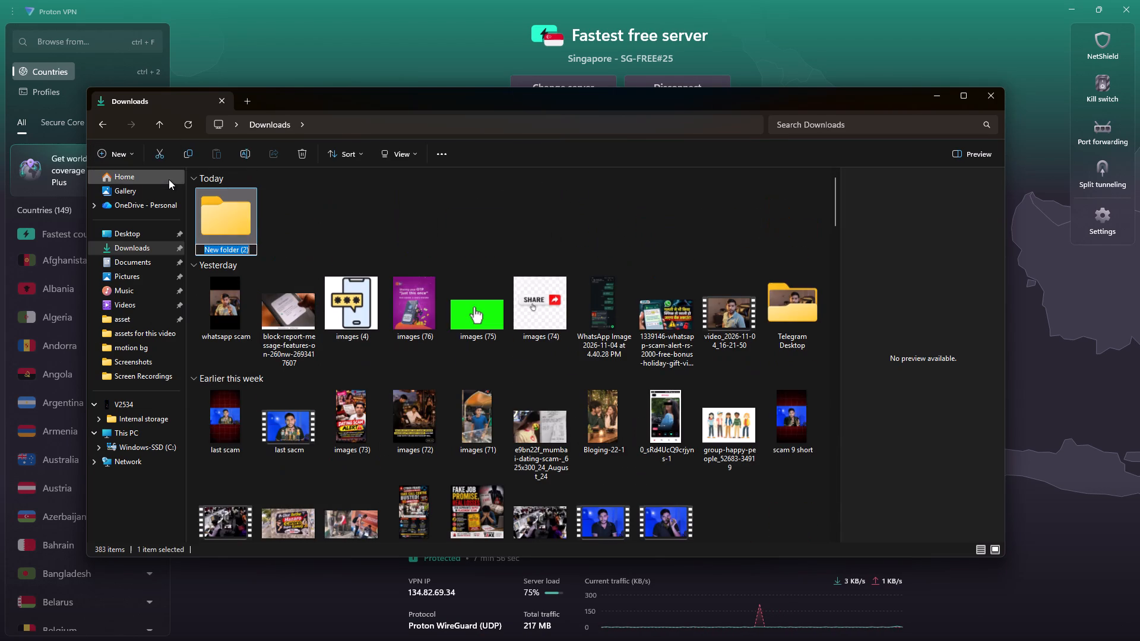
key(BackSpace)
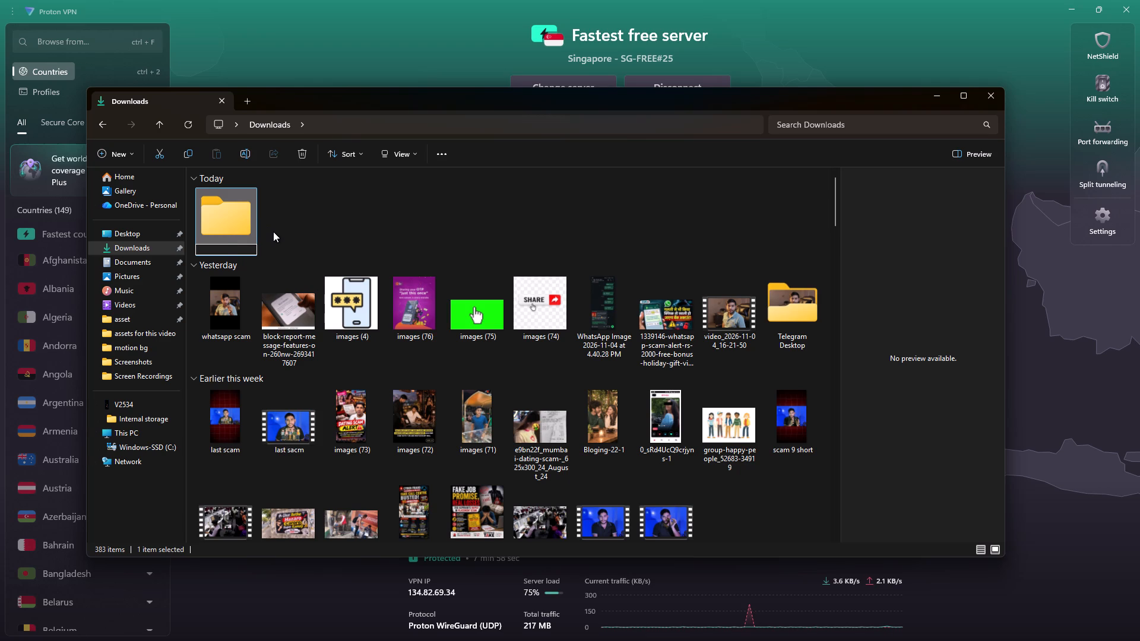
text(scam all)
key(Return)
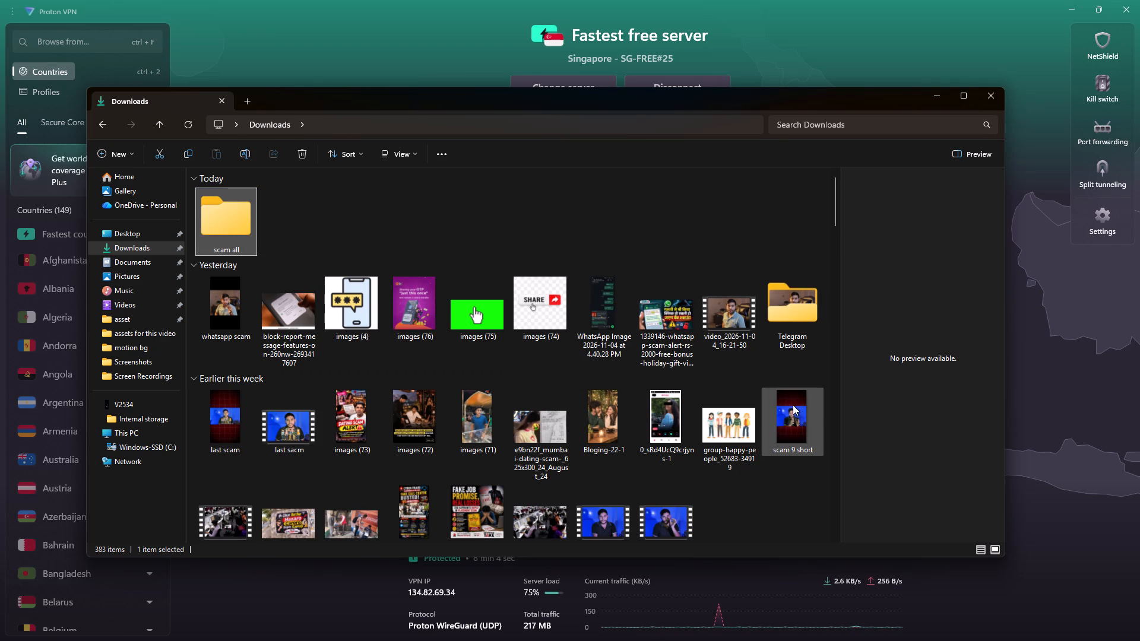
Move the "last sacm" video from Downloads into the "scam all" folder.
click(323, 415)
click(299, 413)
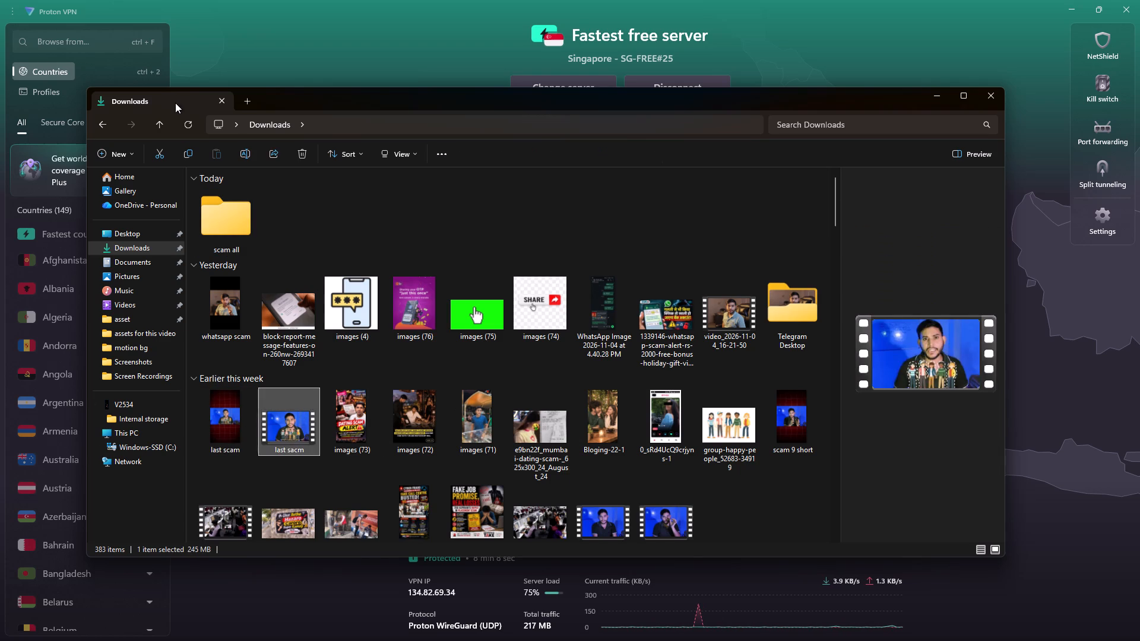
click(160, 158)
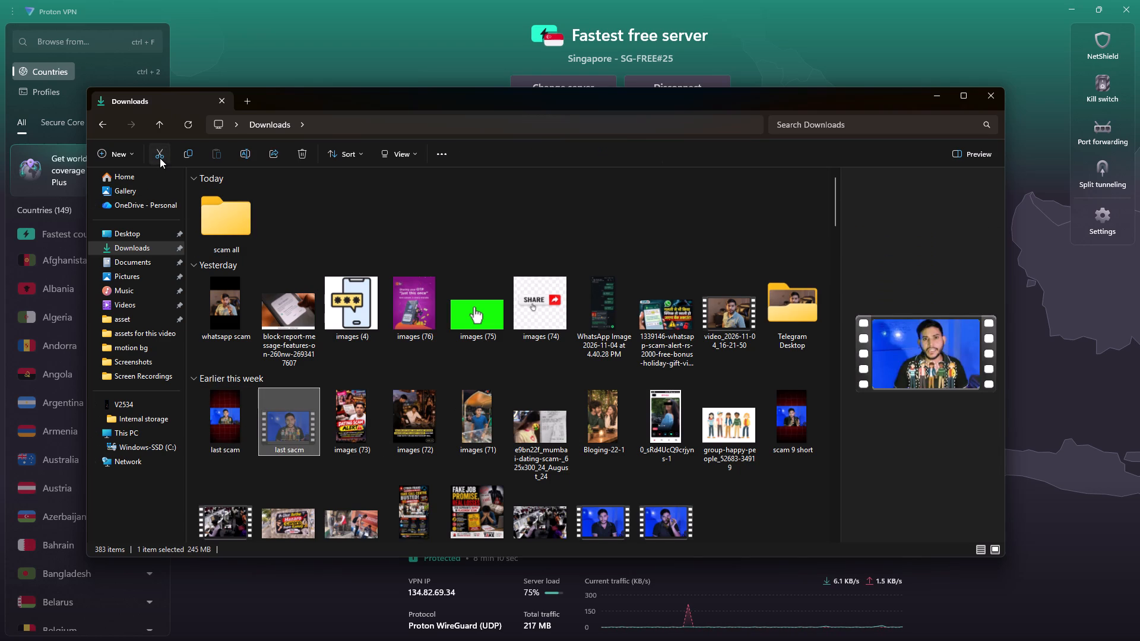
double_click(220, 222)
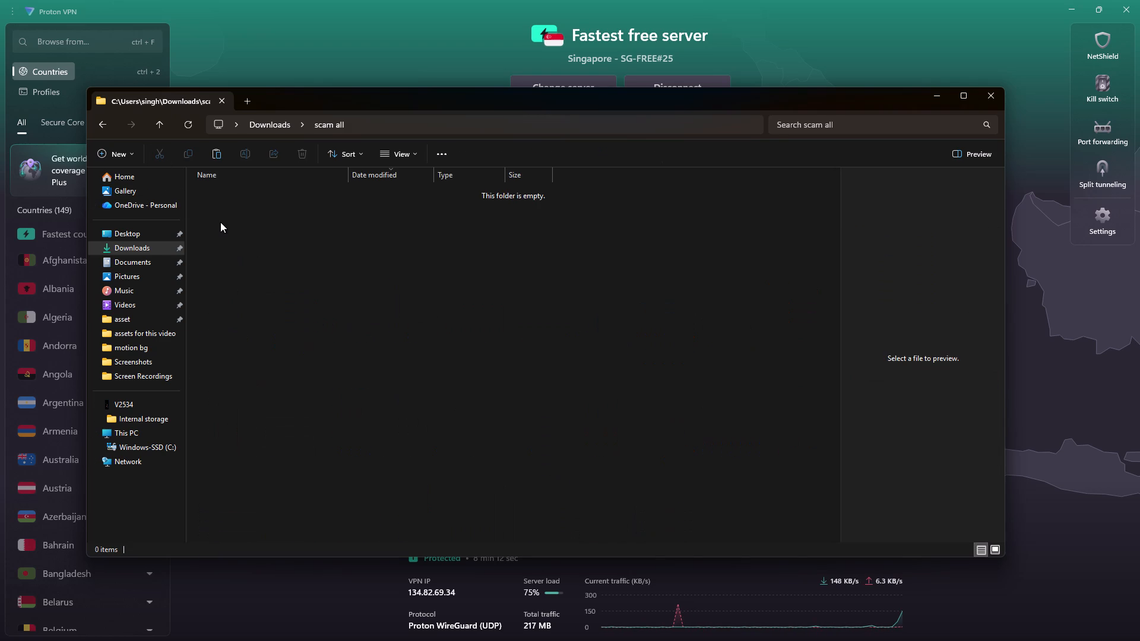
key(ctrl+c)
key(ctrl+v)
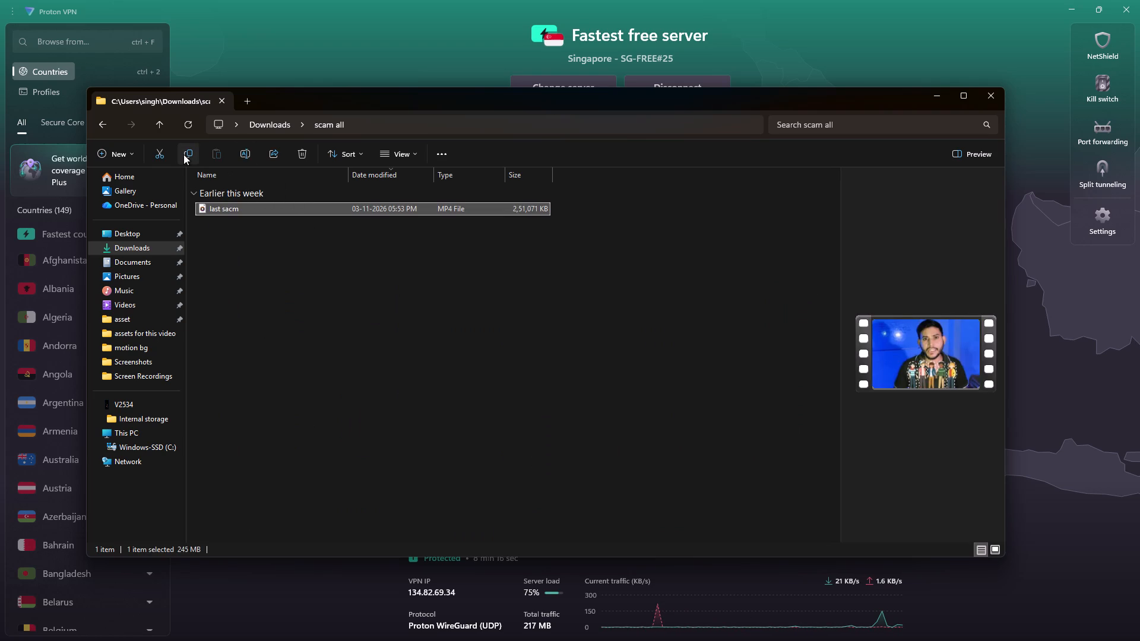
scroll(183, 154, right, 3)
Go back to Downloads, reopen the "scam all" folder to check its contents, and return to Downloads.
click(281, 127)
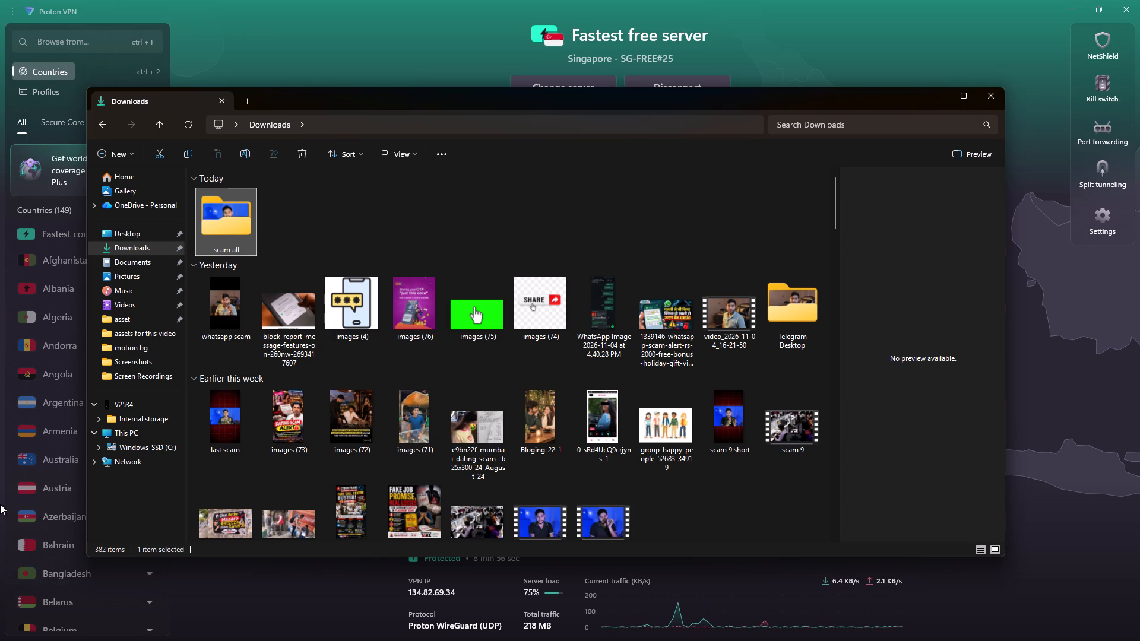
double_click(224, 218)
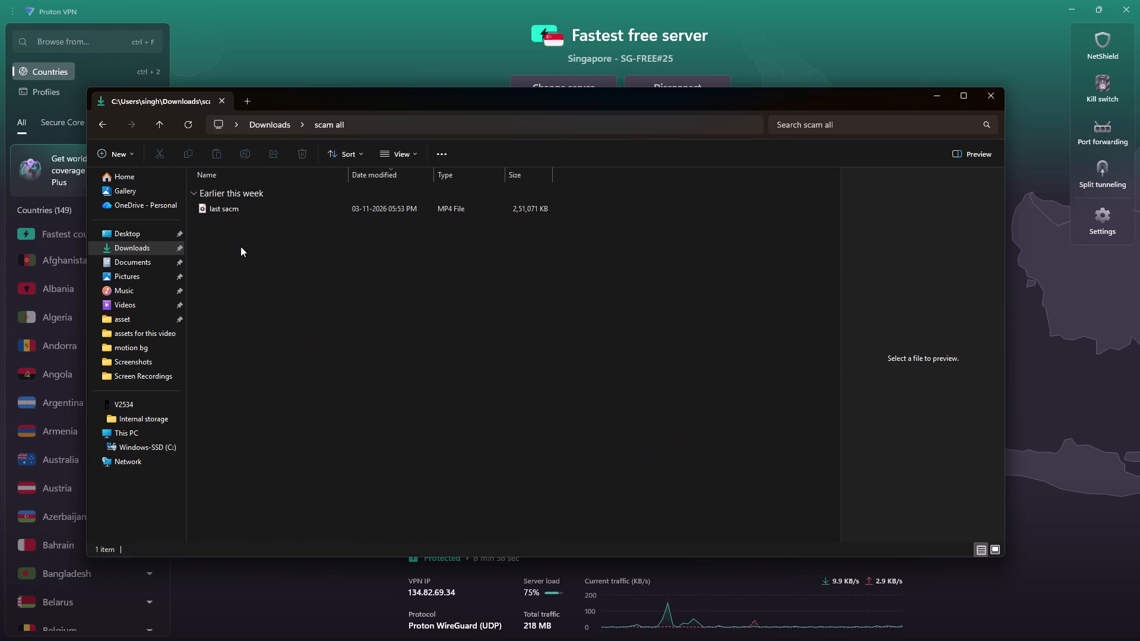
click(240, 246)
click(262, 137)
click(270, 133)
drag(321, 347, 321, 341)
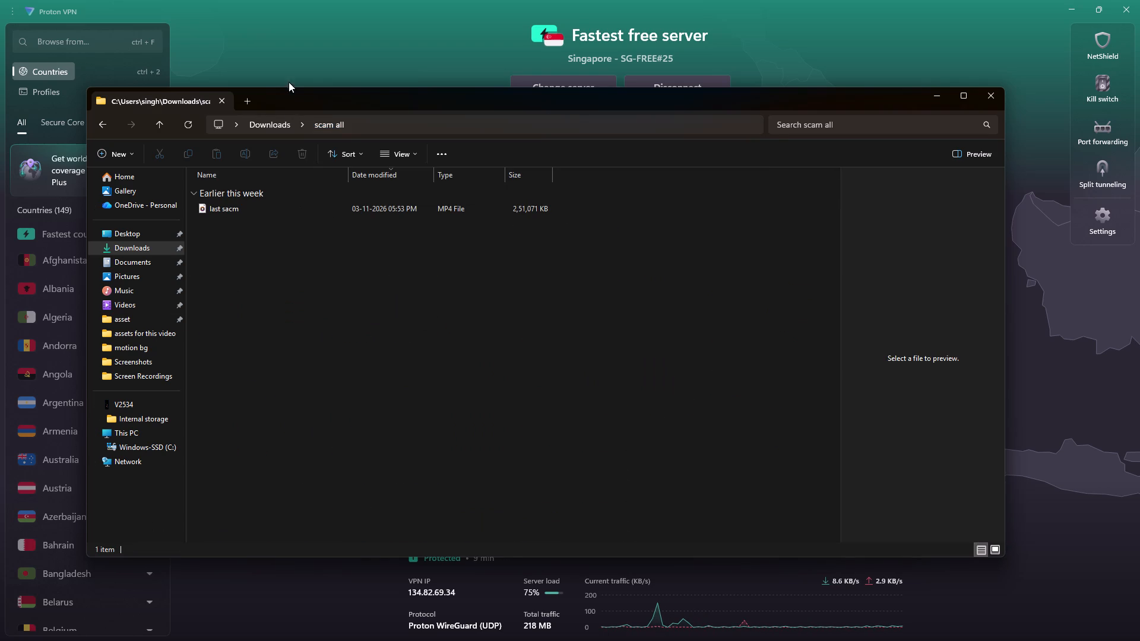
click(271, 117)
drag(273, 300, 271, 284)
click(267, 118)
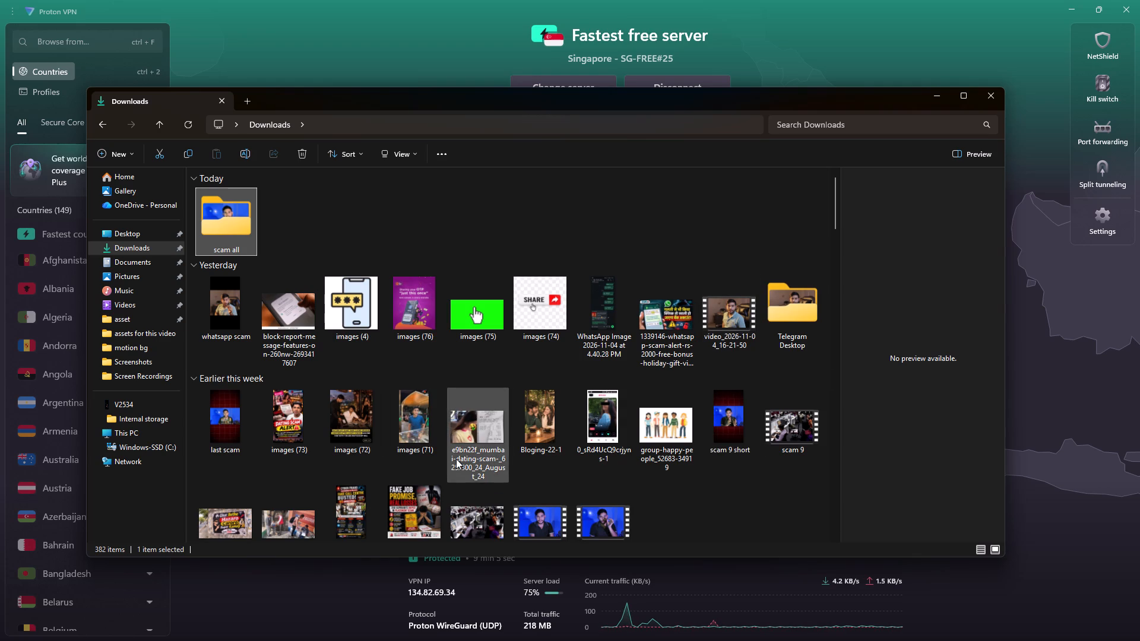
Move the "scam 9" video from Downloads into the "scam all" folder.
right_click(784, 436)
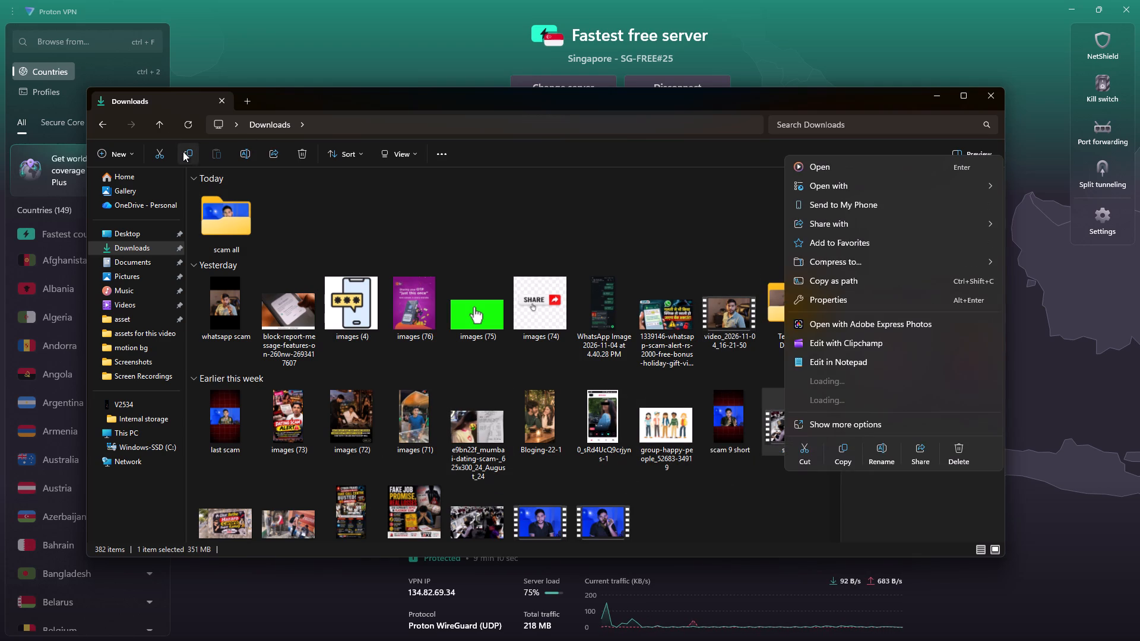
click(165, 153)
scroll(309, 372, up, 4)
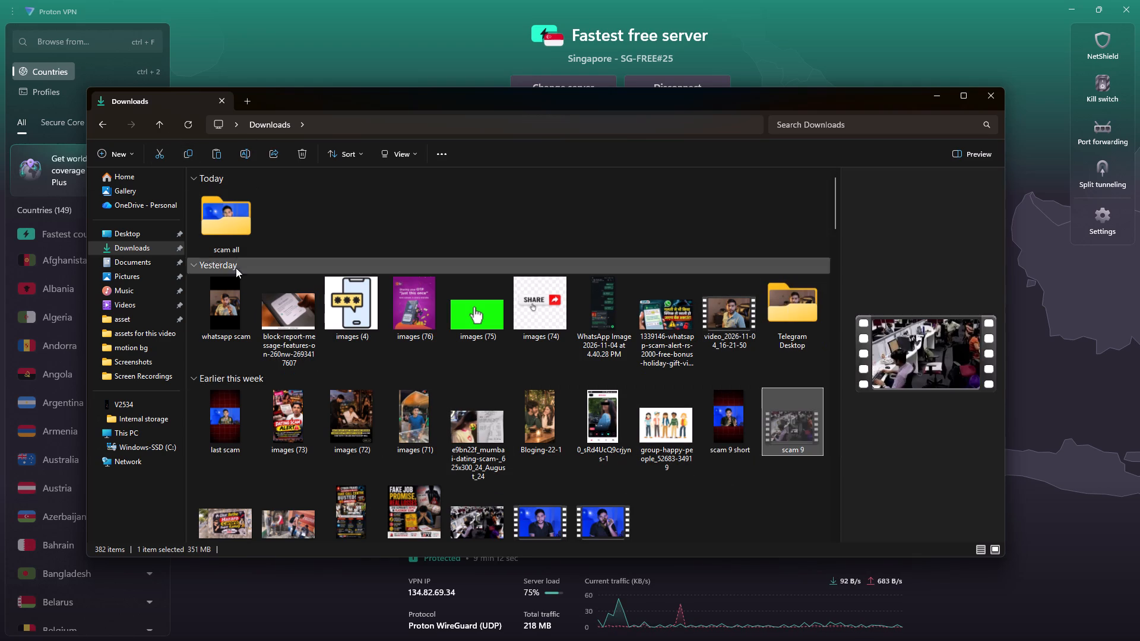
double_click(233, 231)
key(ctrl+v)
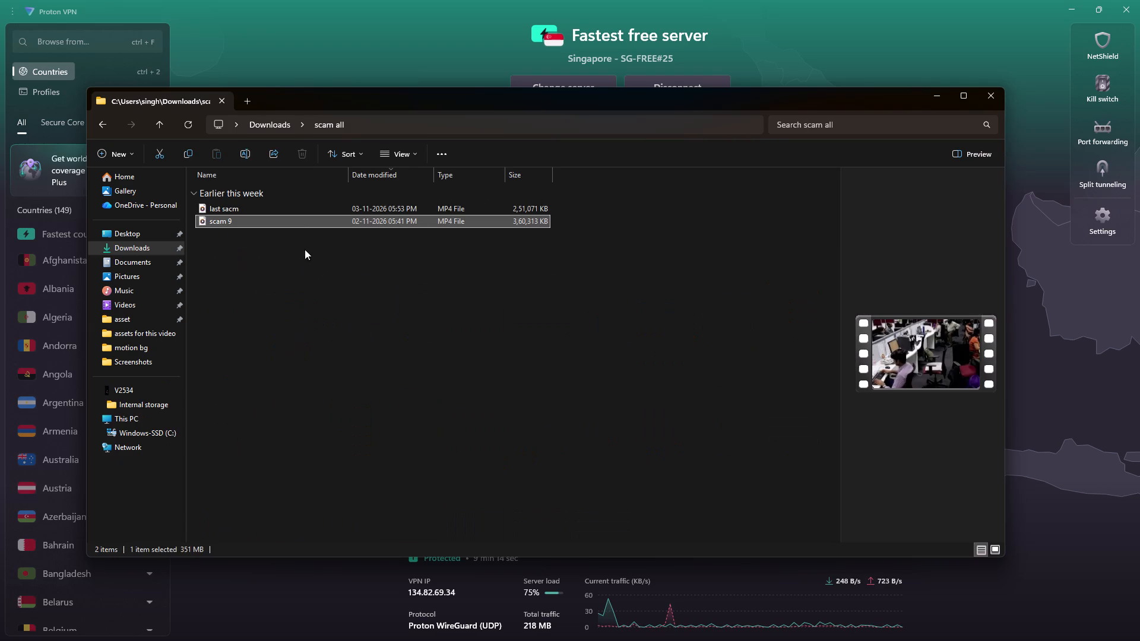
Look through Downloads for further scam videos and open the 1102 video in a reduced Media Player window beside the file list.
click(278, 125)
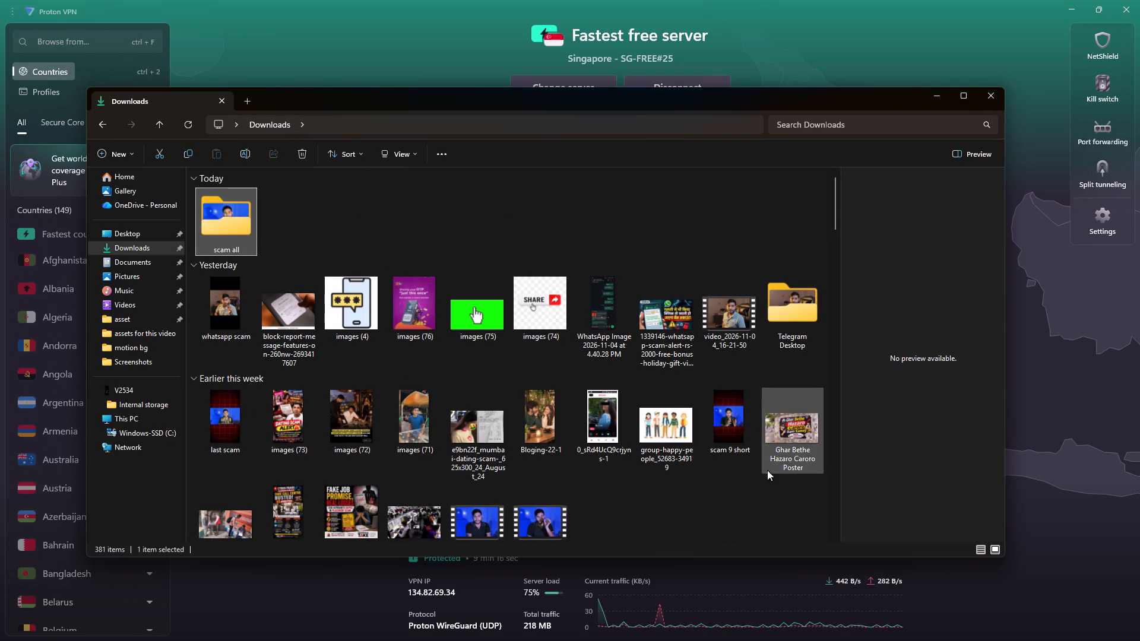
scroll(396, 492, down, 1)
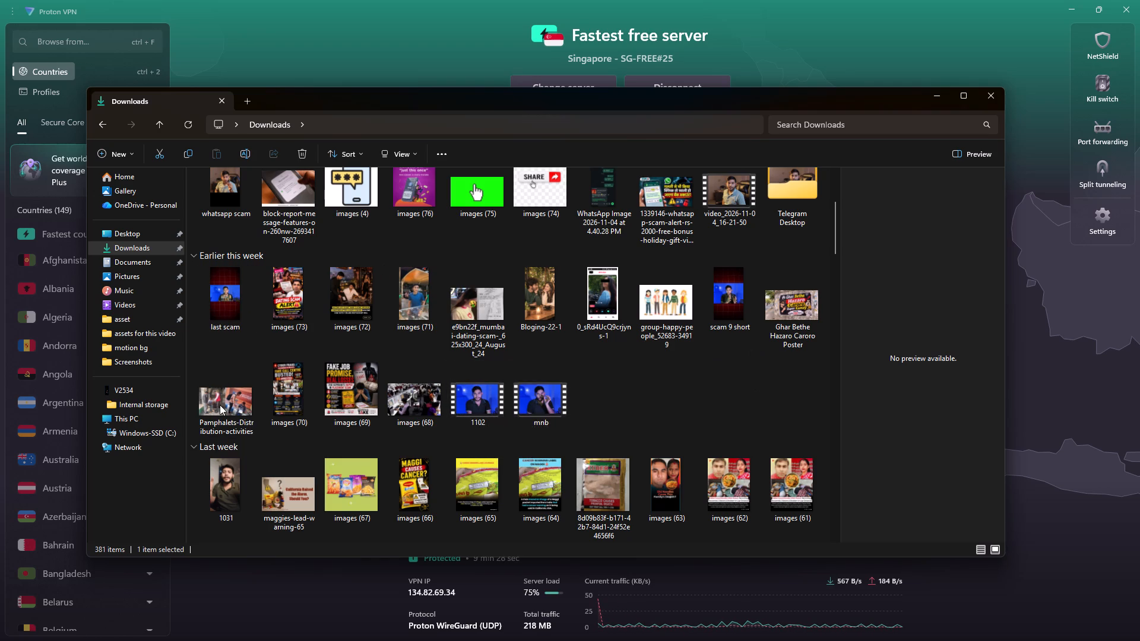
ctrl+scroll(228, 303, down, 1)
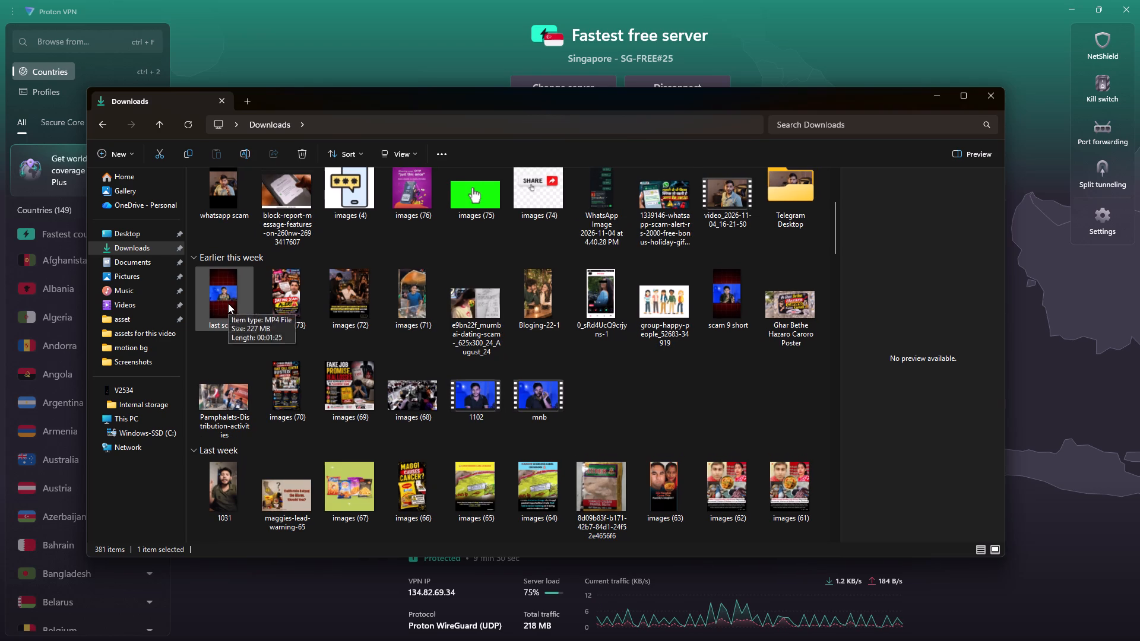
ctrl+scroll(408, 334, up, 3)
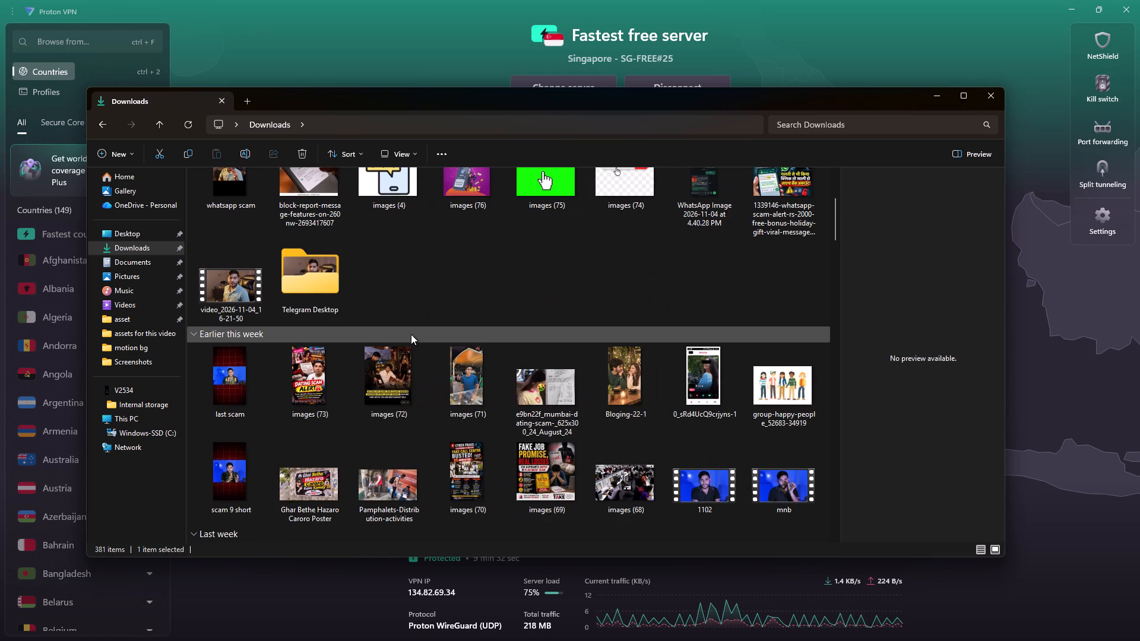
ctrl+scroll(415, 335, down, 3)
ctrl+scroll(415, 335, up, 2)
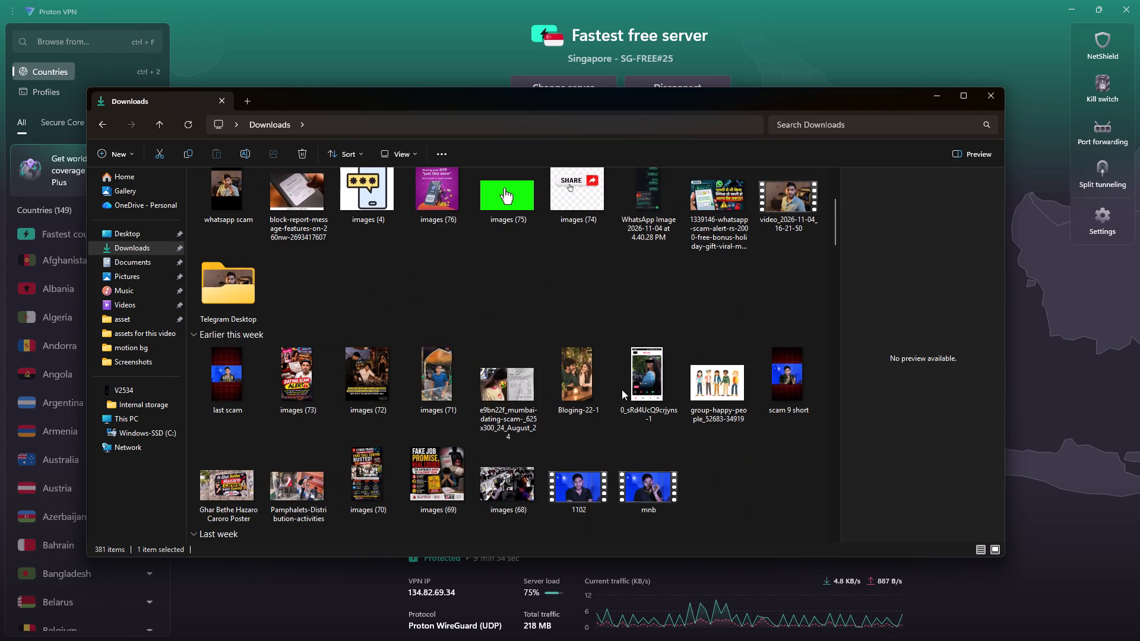
scroll(643, 437, down, 1)
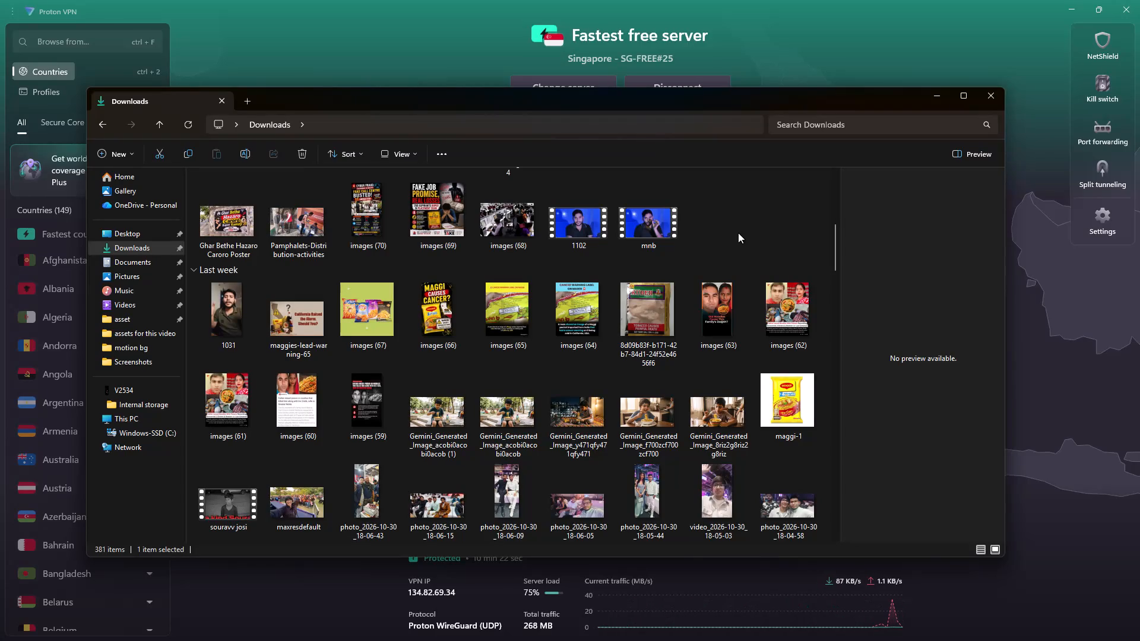
double_click(571, 214)
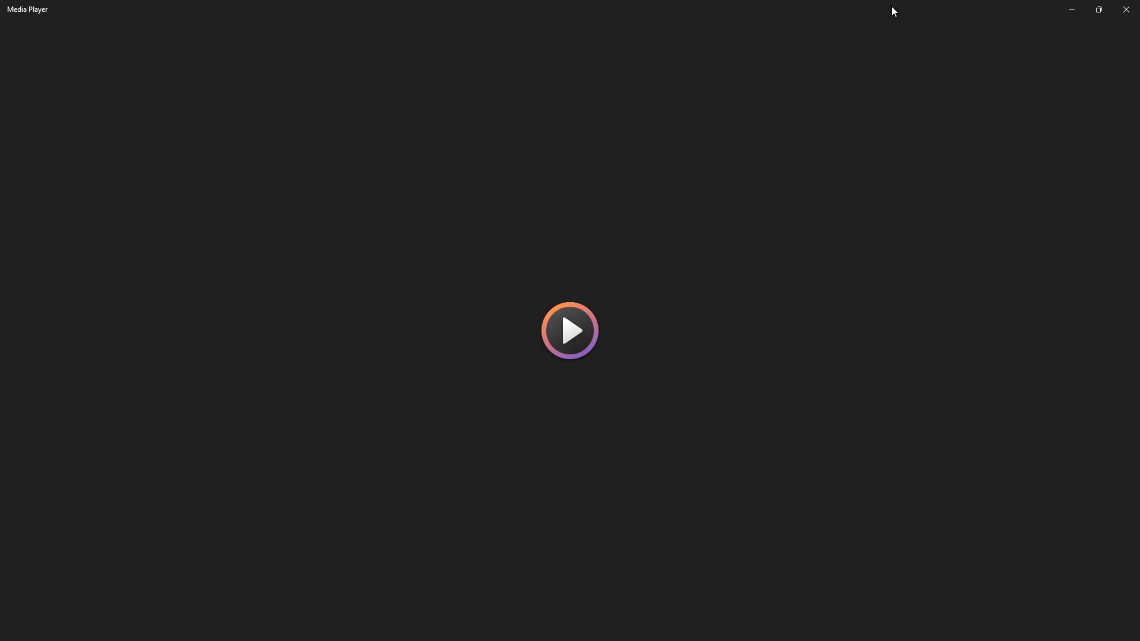
drag(897, 19, 1060, 119)
drag(958, 12, 952, 52)
click(951, 52)
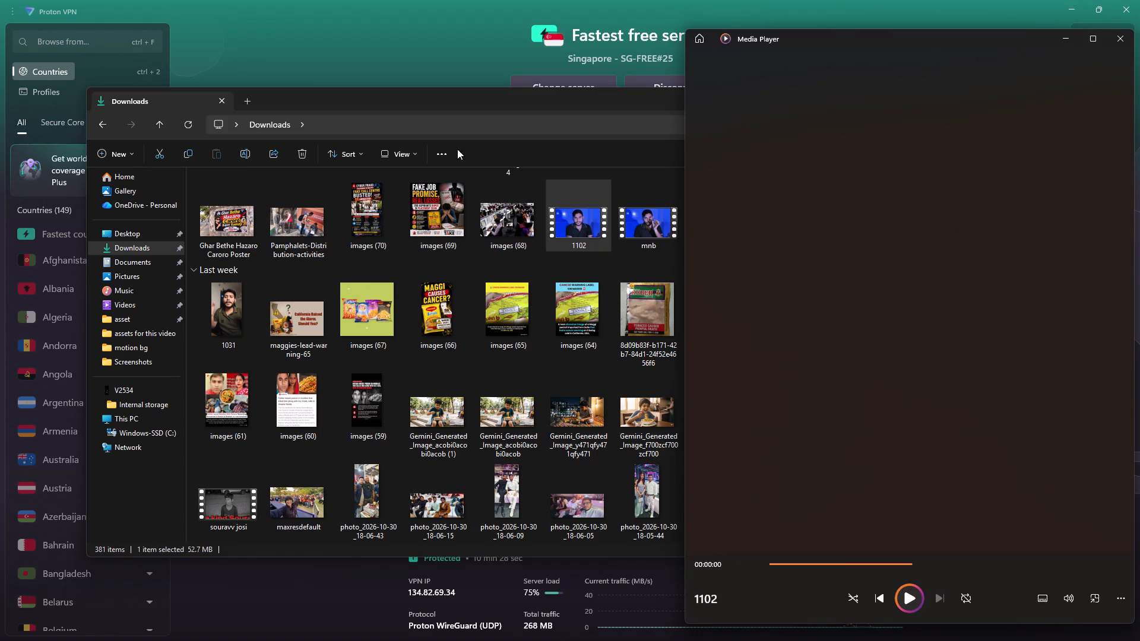
Play the opening seconds of the 1102 video to check its footage, pausing as needed, and minimise the player.
click(905, 602)
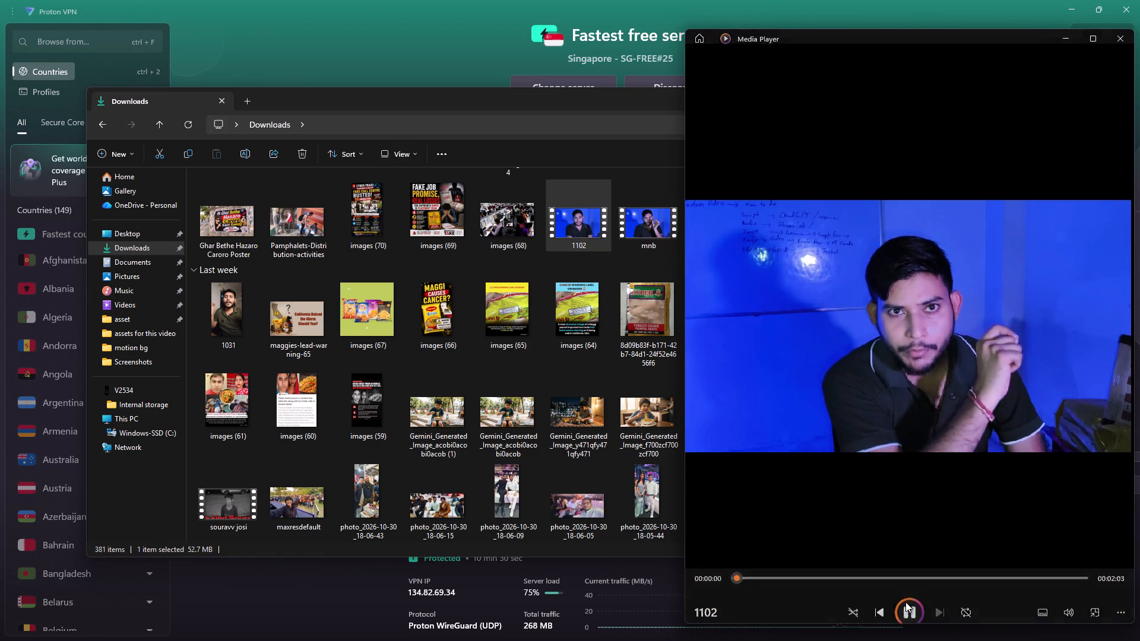
click(908, 550)
key(space)
click(910, 601)
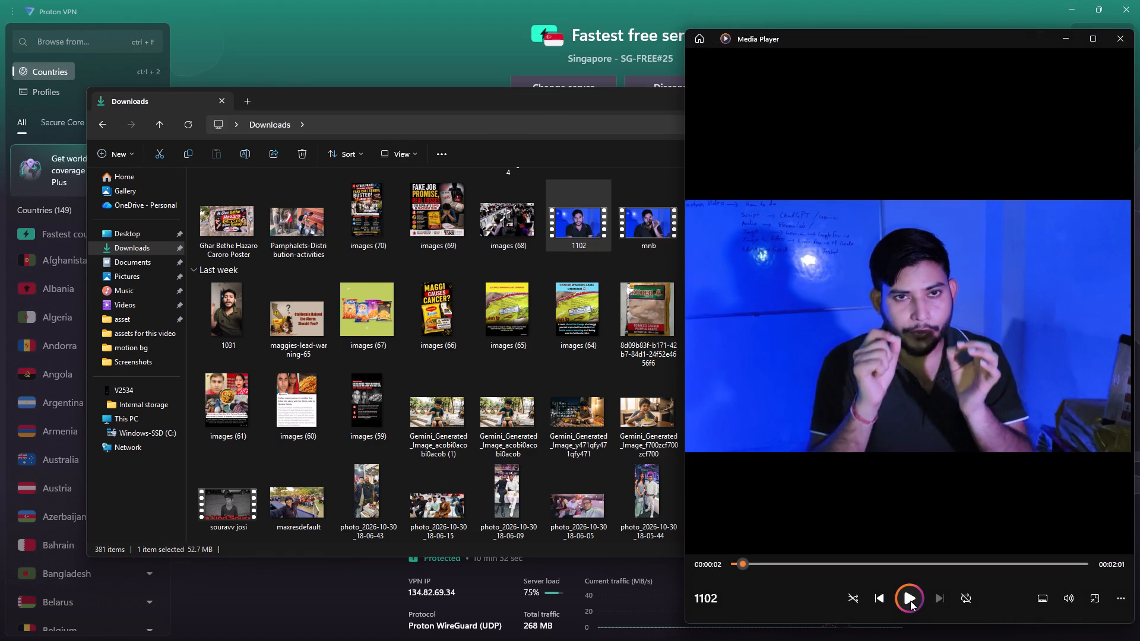
key(space)
click(914, 577)
click(914, 602)
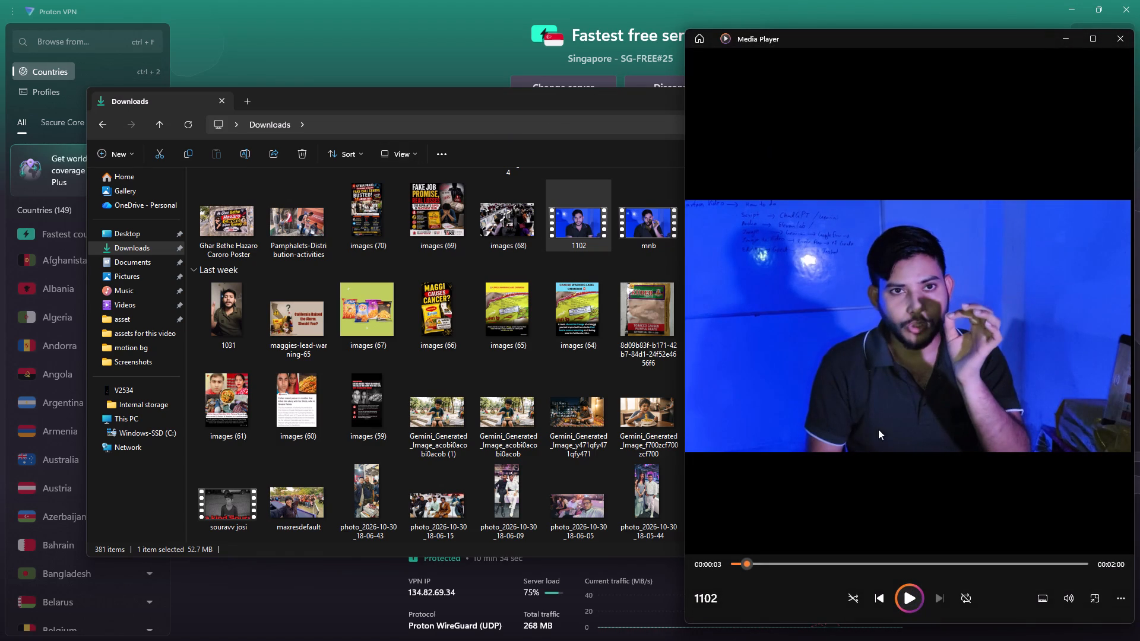
click(1073, 34)
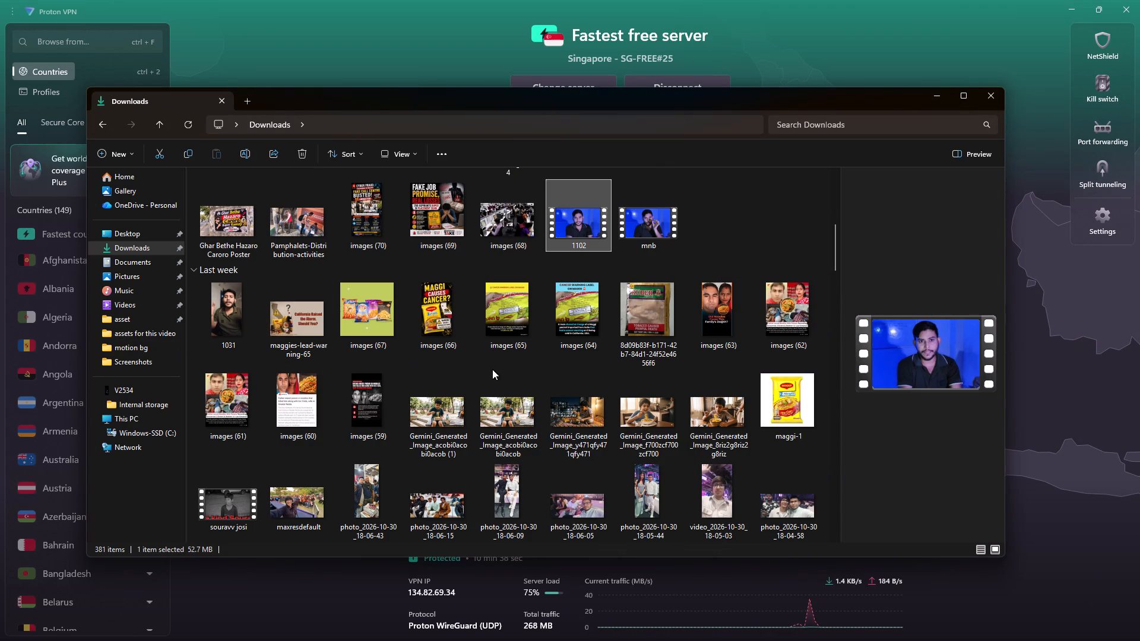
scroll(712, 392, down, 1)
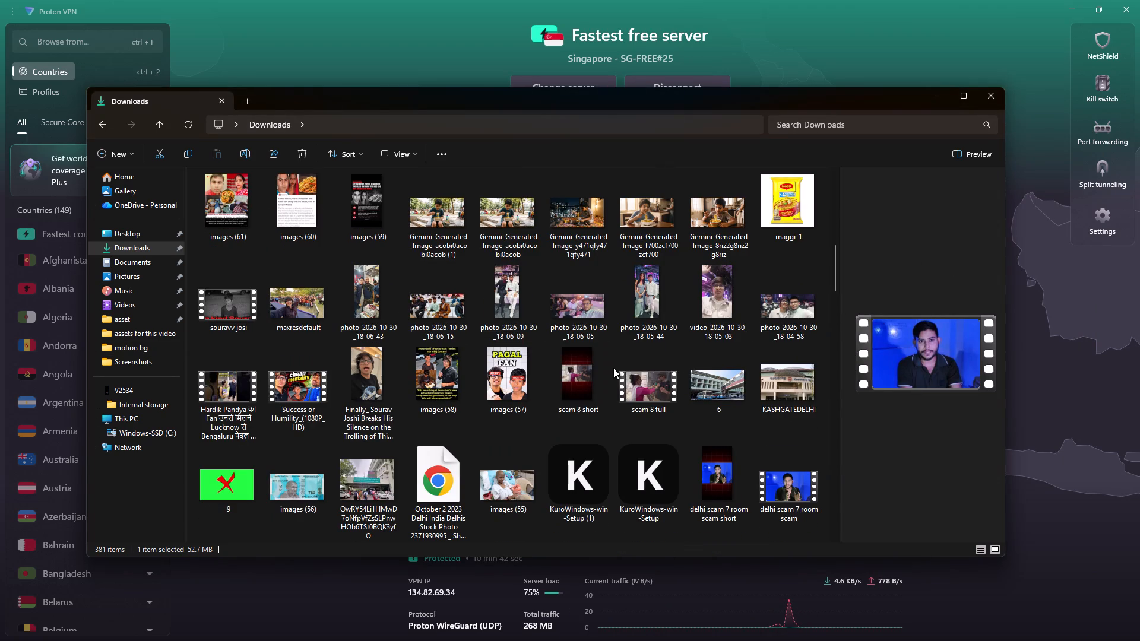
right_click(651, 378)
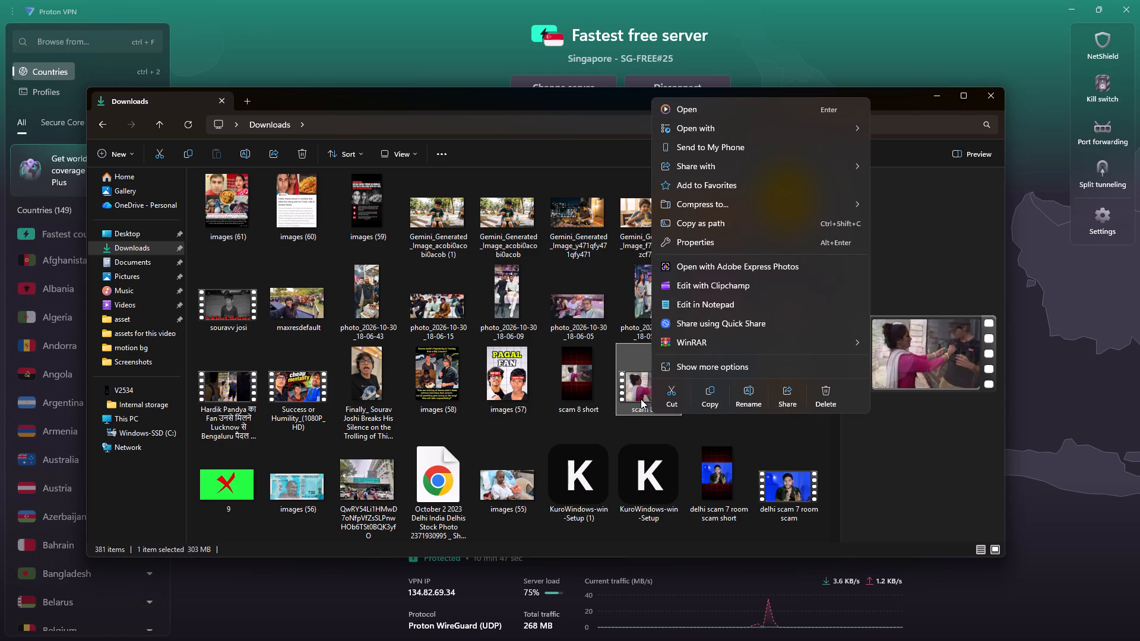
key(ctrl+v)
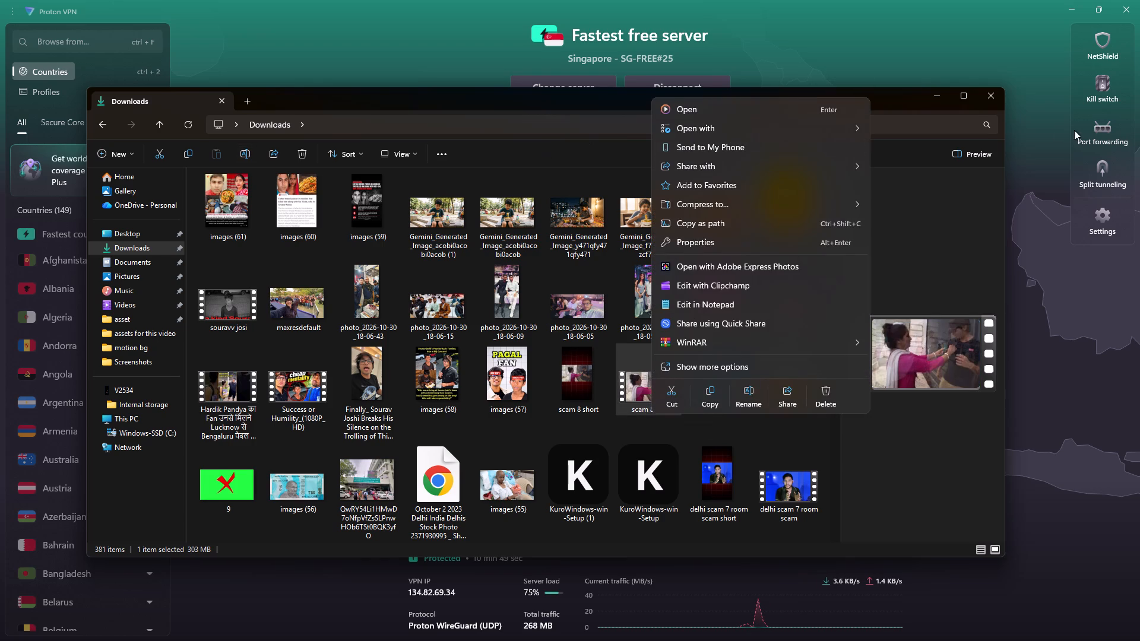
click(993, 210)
Search the Downloads folder for "scam".
click(902, 130)
key(c)
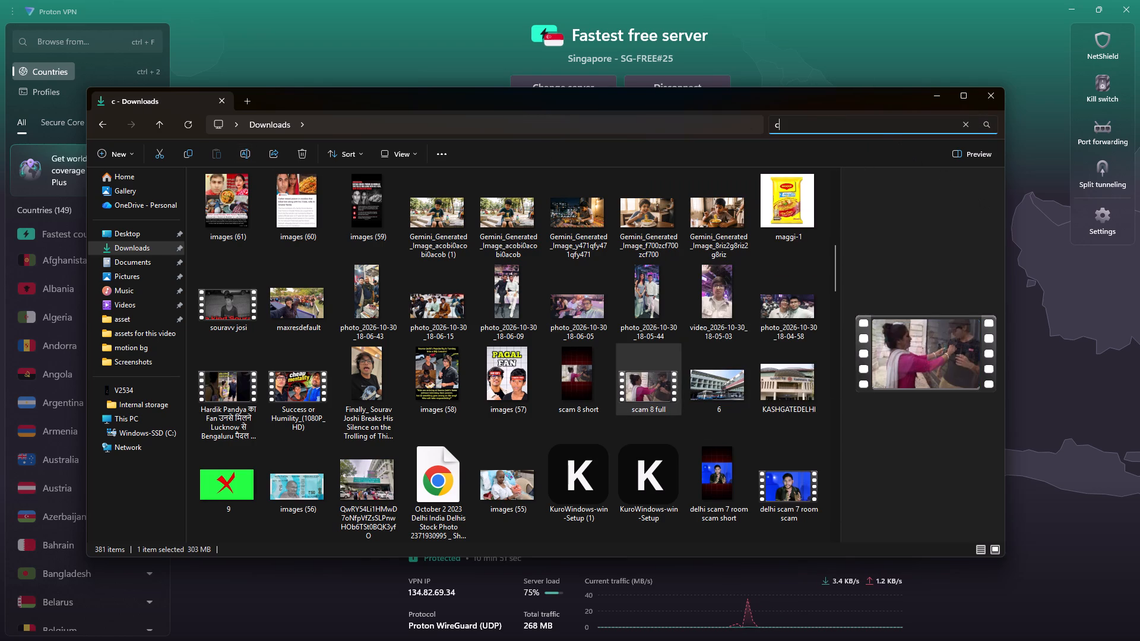
key(BackSpace)
text(sac)
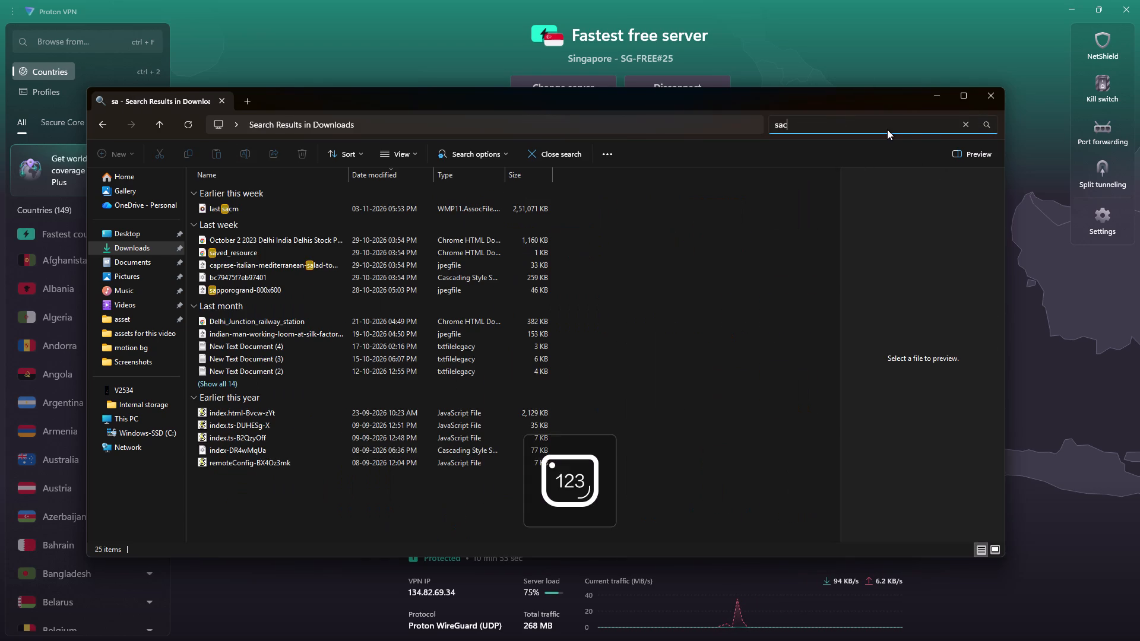
key(BackSpace)
key(BackSpace)
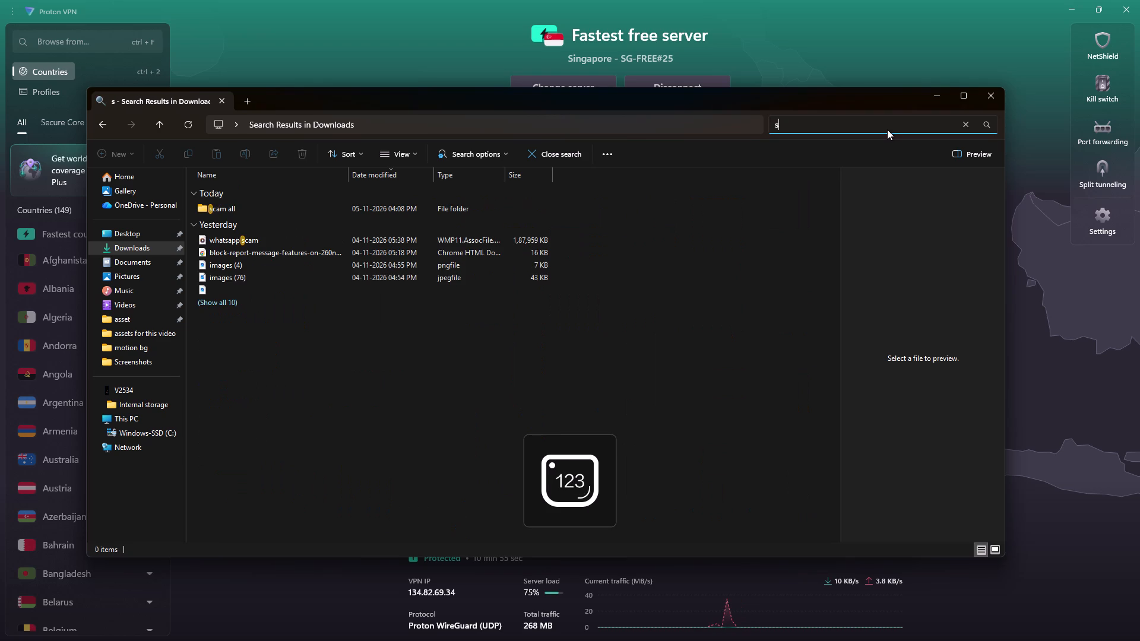
text(cam)
key(Return)
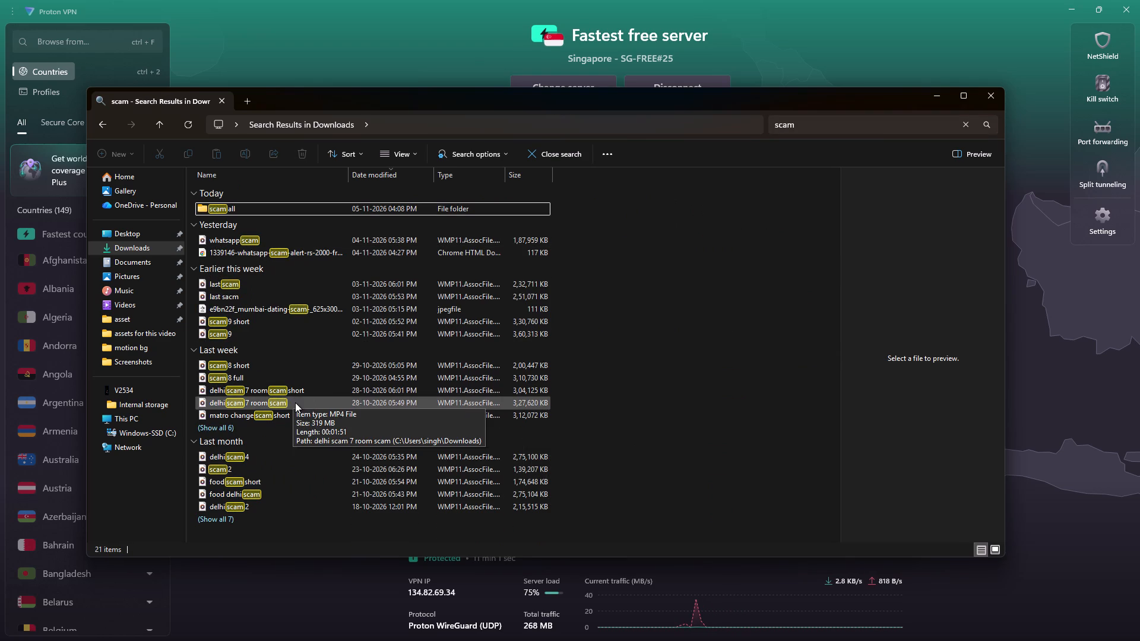
Enlarge the thumbnails of the search results and look through them for scam videos still outside the "scam all" folder.
ctrl+scroll(295, 402, up, 12)
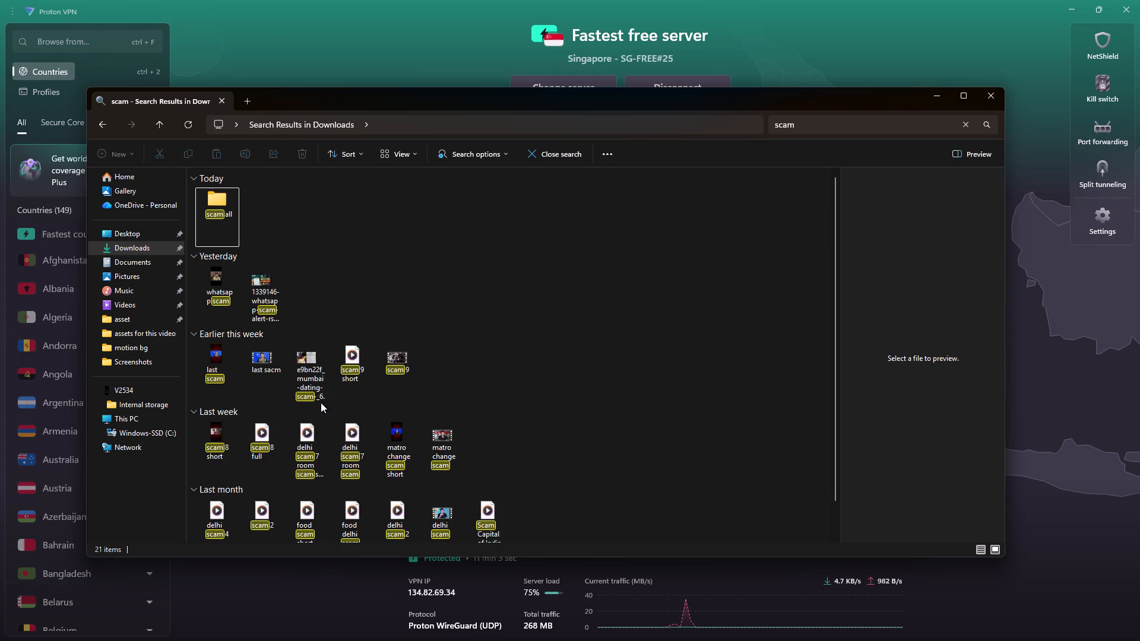
ctrl+scroll(313, 399, up, 17)
ctrl+scroll(394, 398, up, 1)
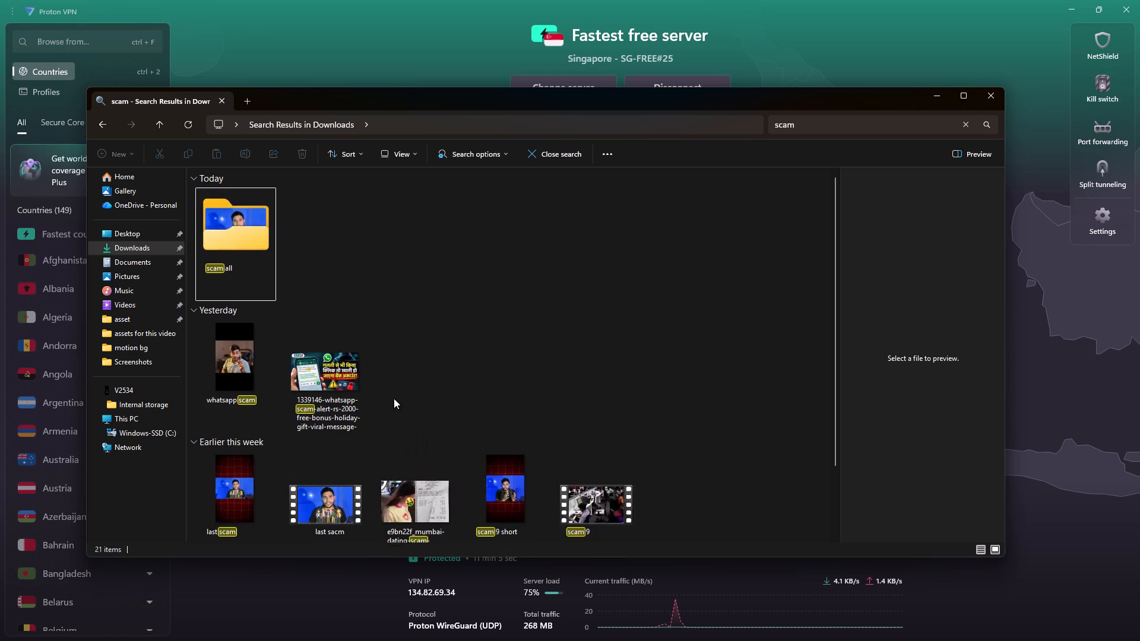
ctrl+scroll(394, 398, up, 1)
scroll(395, 399, down, 4)
scroll(395, 399, up, 1)
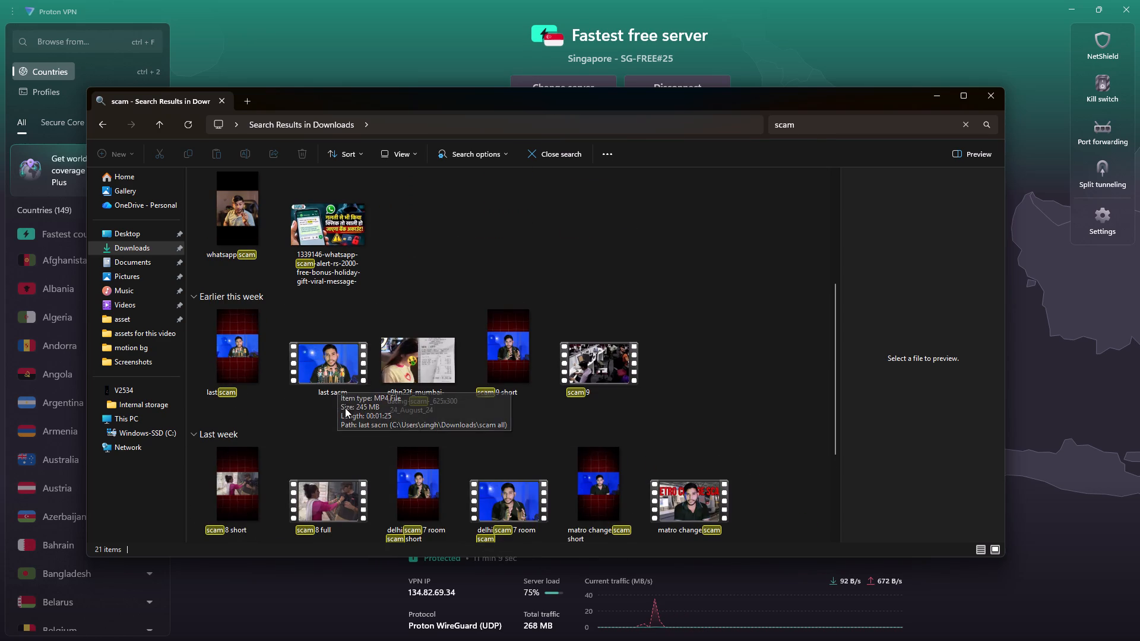
scroll(316, 401, up, 1)
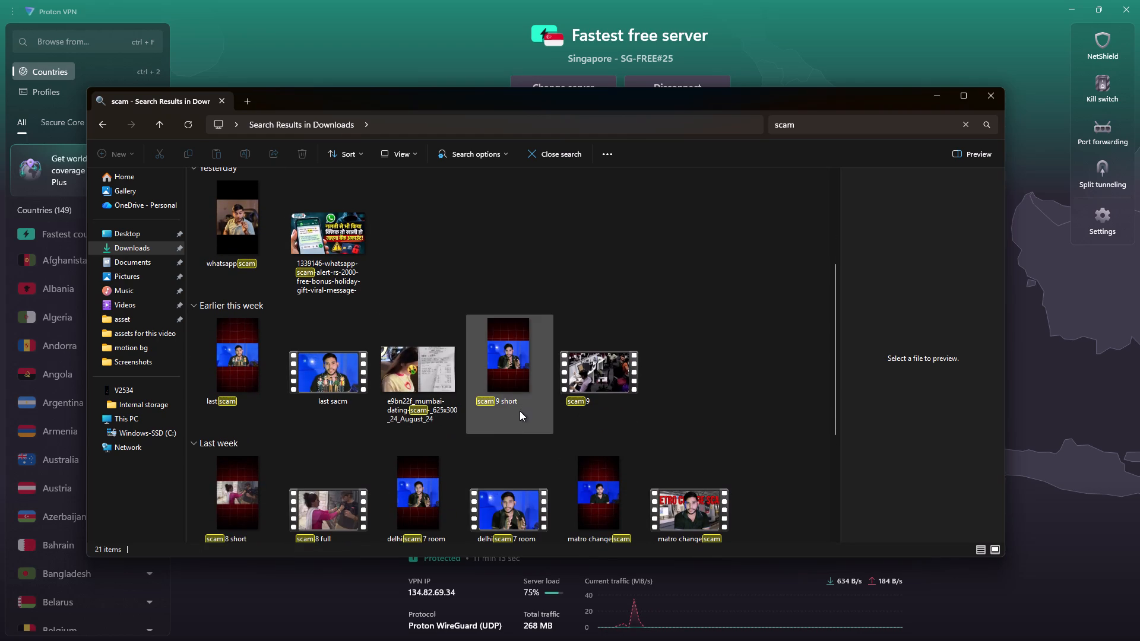
scroll(591, 405, down, 2)
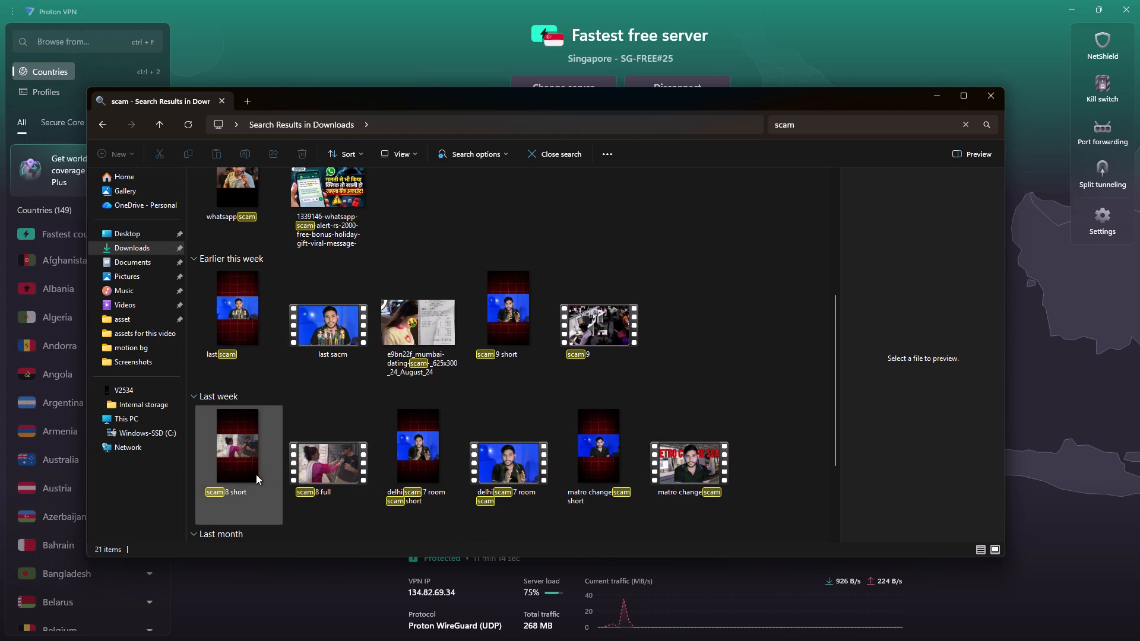
scroll(348, 492, down, 1)
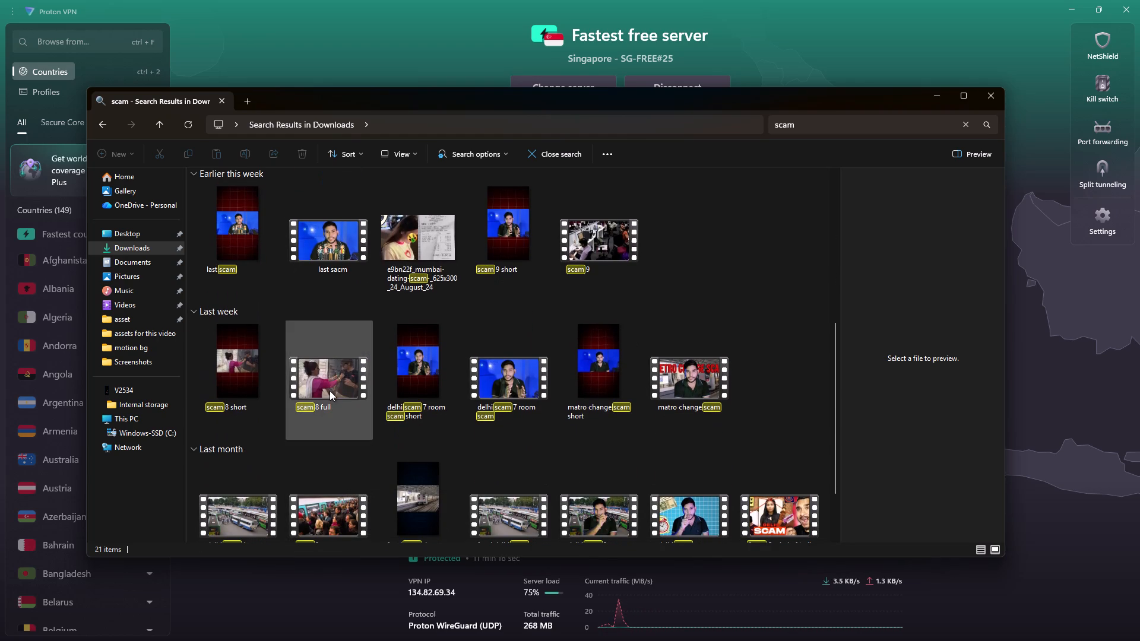
Move the "scam 8 full" video from the search results into the "scam all" folder.
right_click(330, 396)
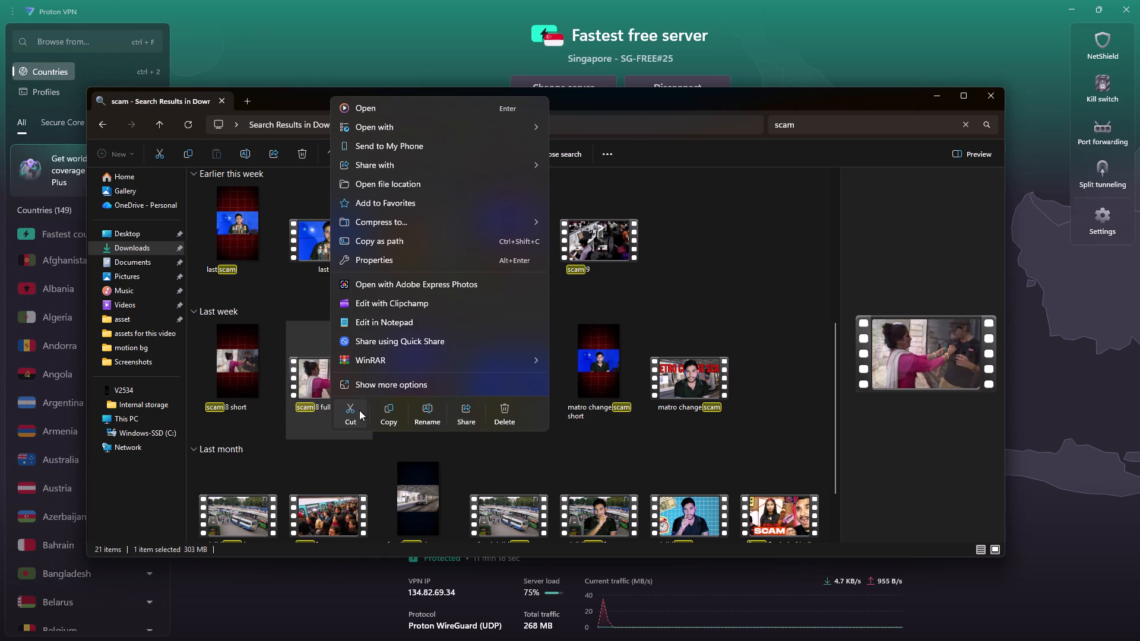
click(352, 412)
scroll(307, 377, up, 4)
double_click(246, 248)
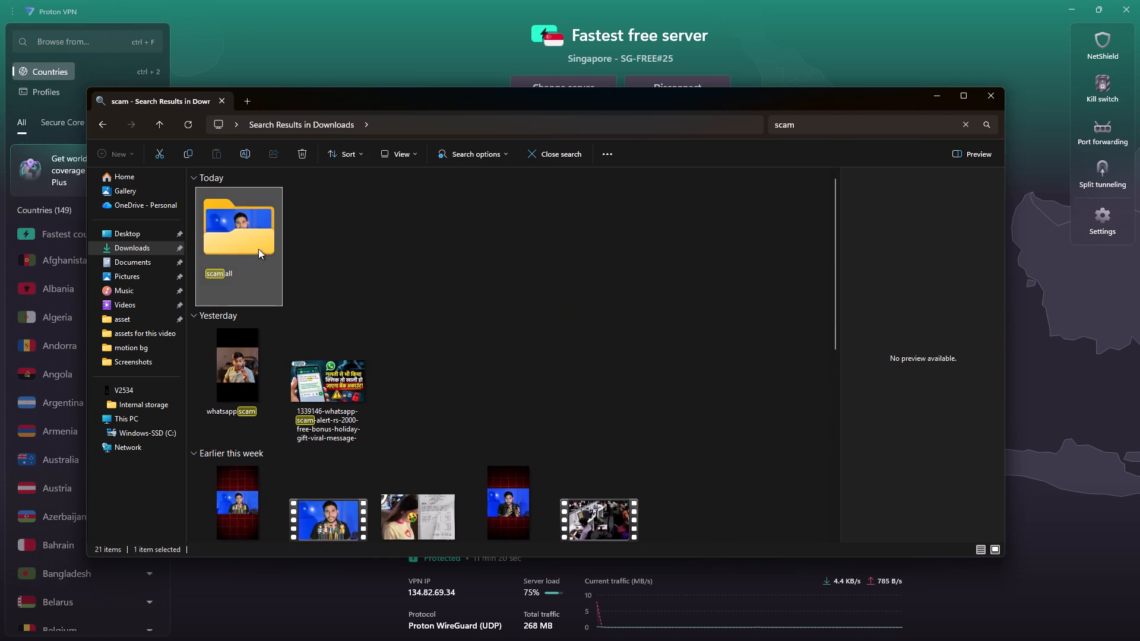
key(ctrl+v)
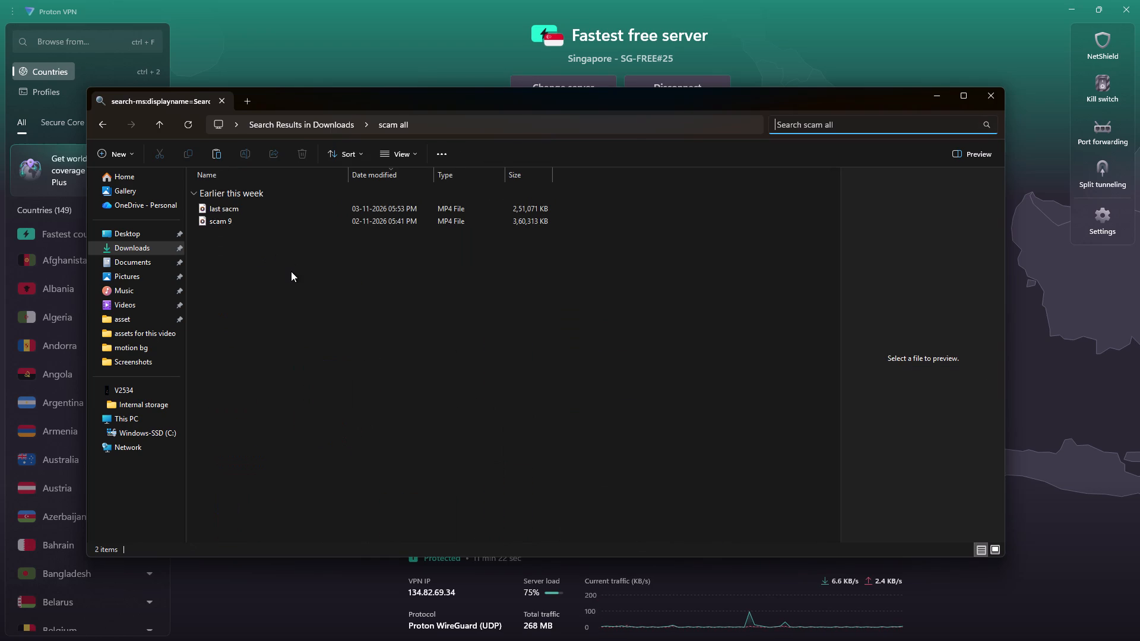
key(ctrl+v)
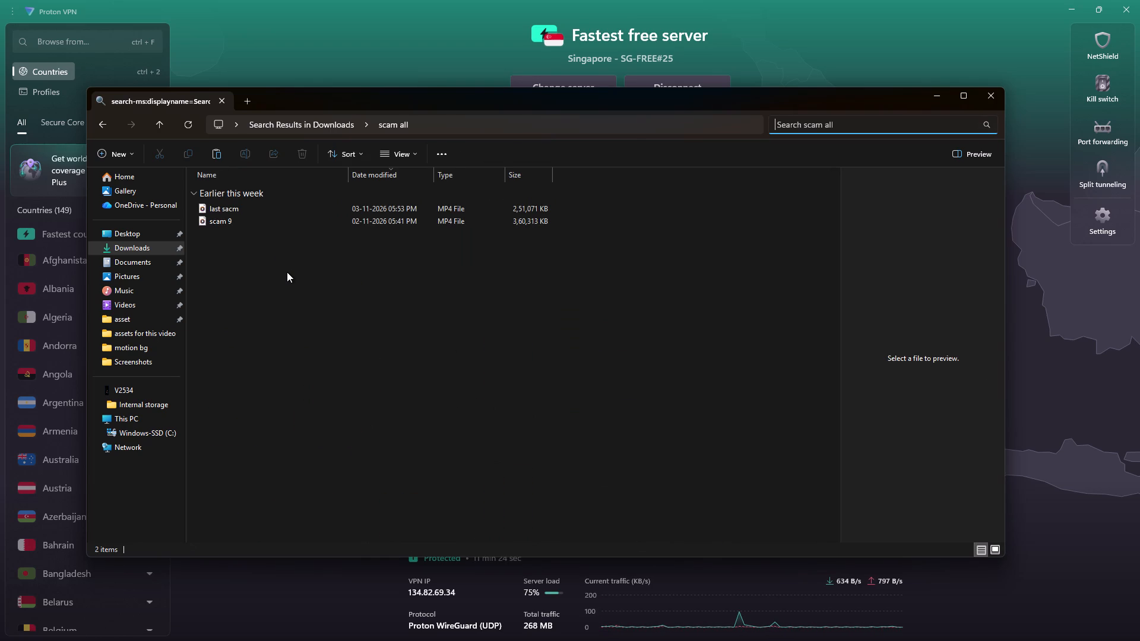
ctrl+click(287, 272)
key(ctrl+v)
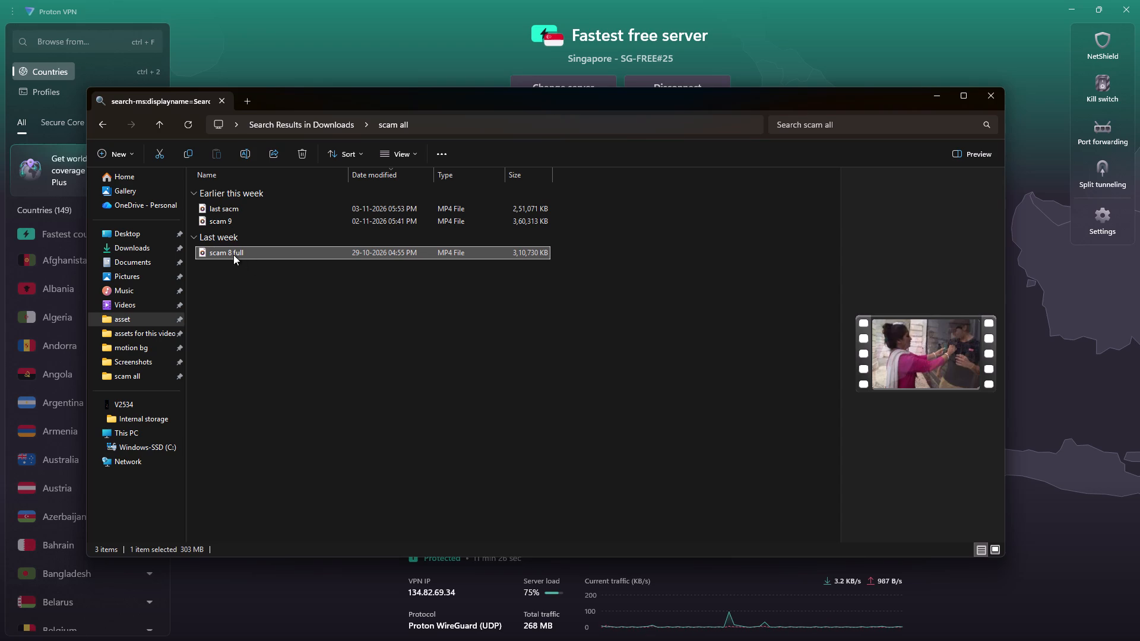
Go back to the Downloads search listing and look through its files for more scam videos.
click(316, 129)
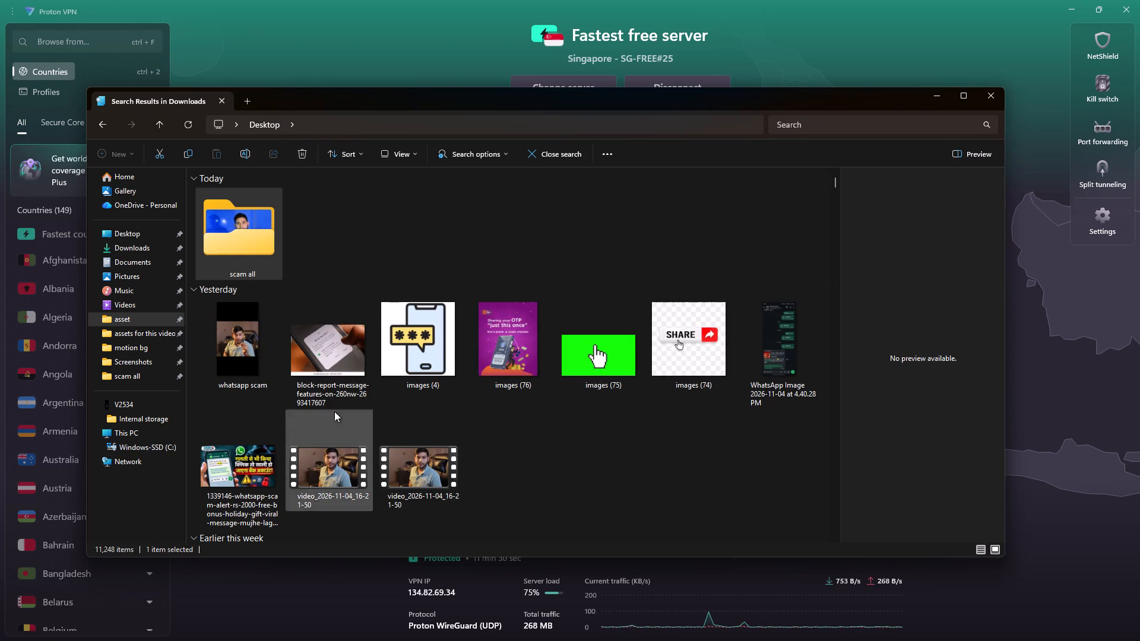
scroll(638, 396, down, 2)
scroll(516, 404, down, 1)
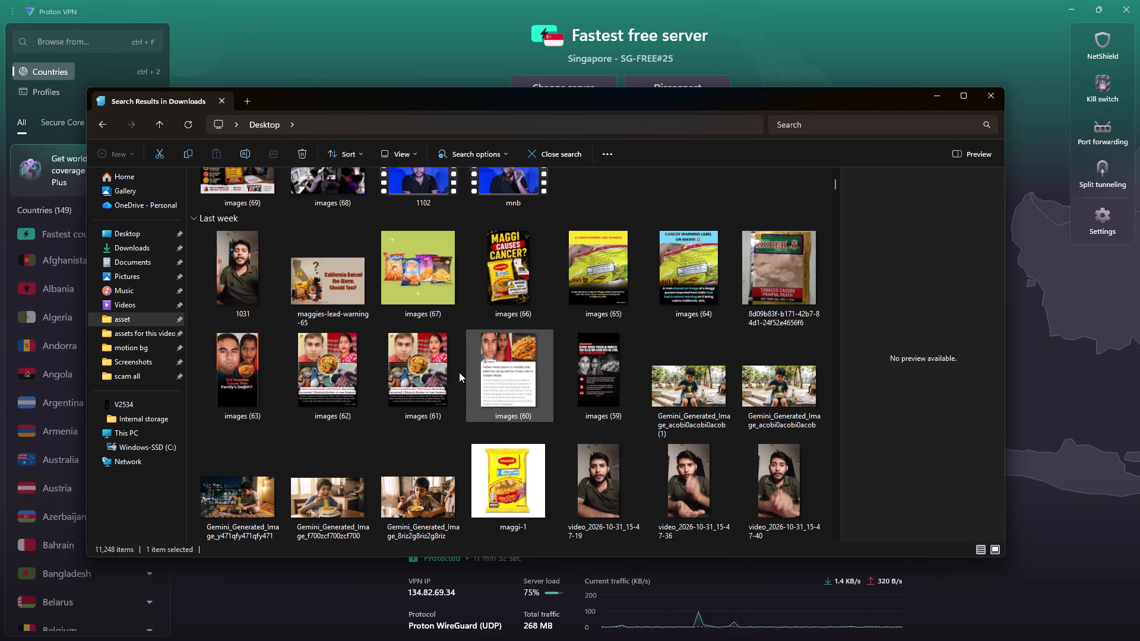
scroll(581, 383, down, 1)
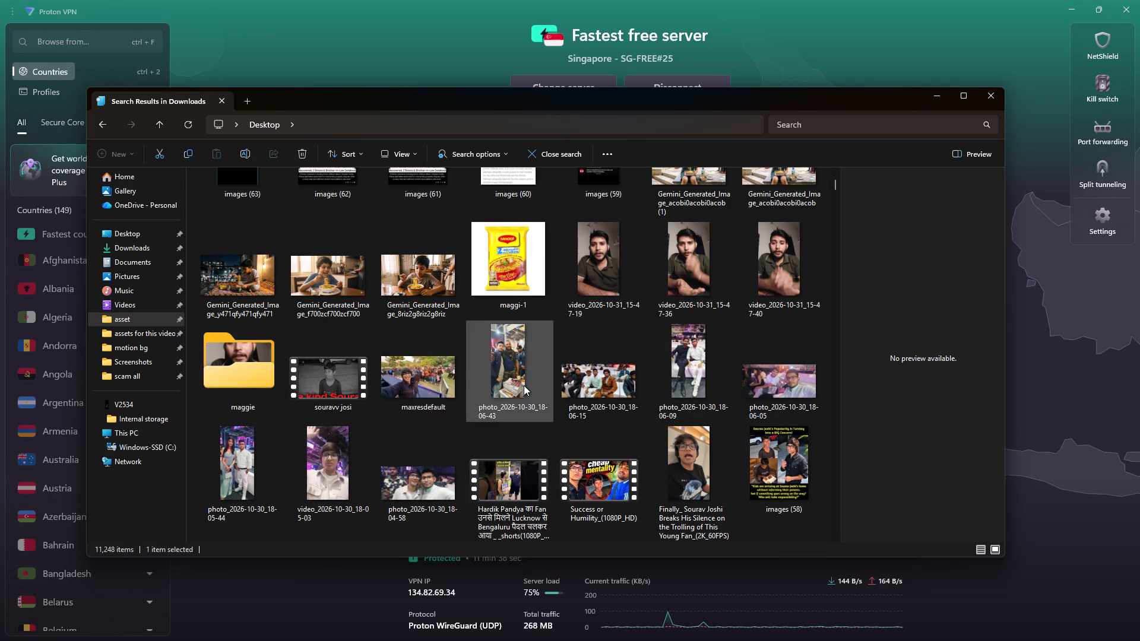
scroll(524, 386, down, 3)
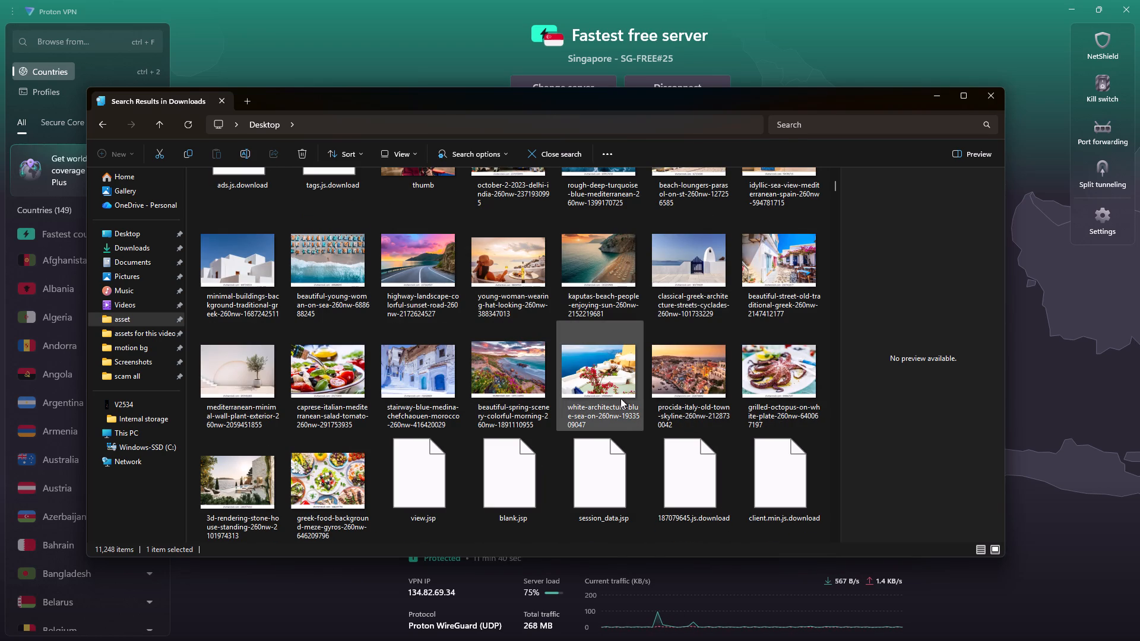
ctrl+scroll(579, 380, down, 3)
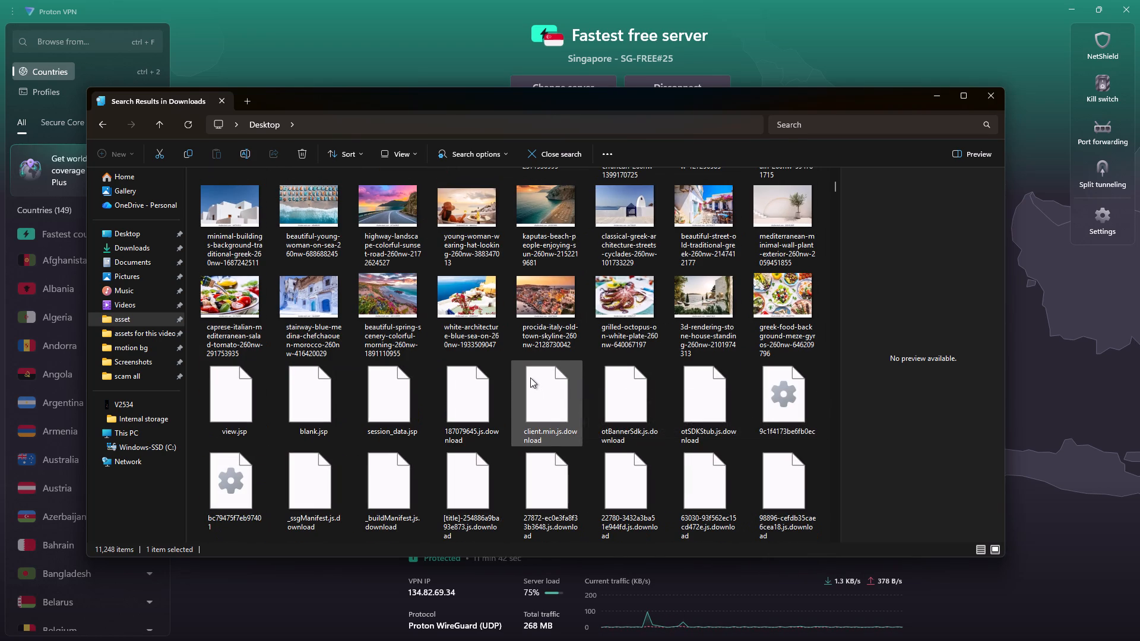
Return to Downloads and cut the "delhi scam 7 room scam" video.
click(132, 250)
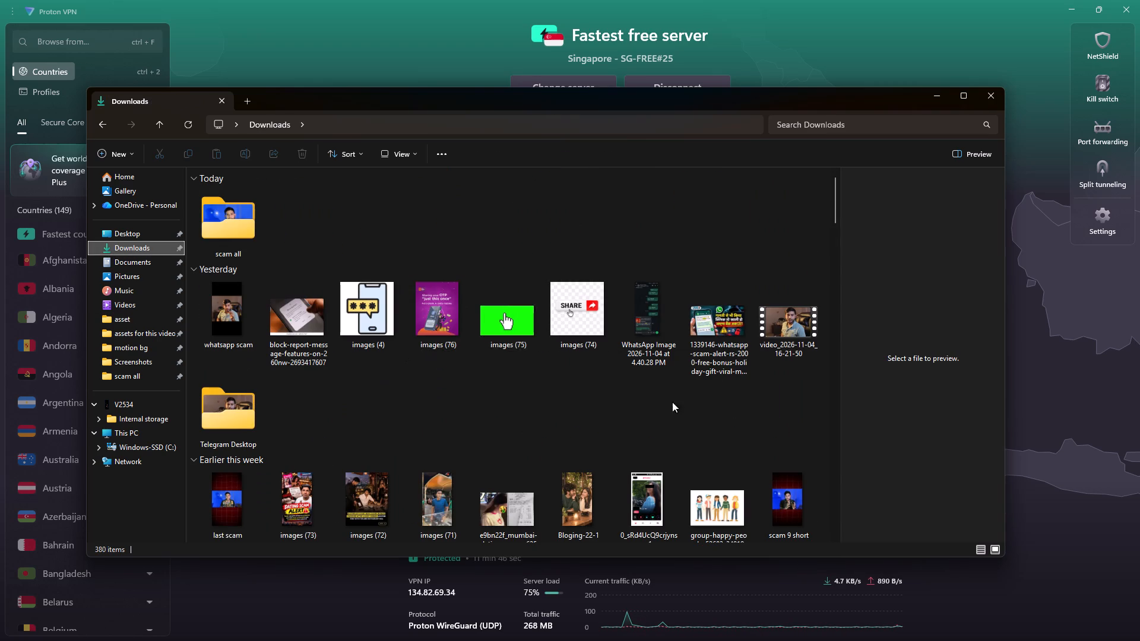
scroll(753, 413, down, 1)
scroll(547, 420, down, 1)
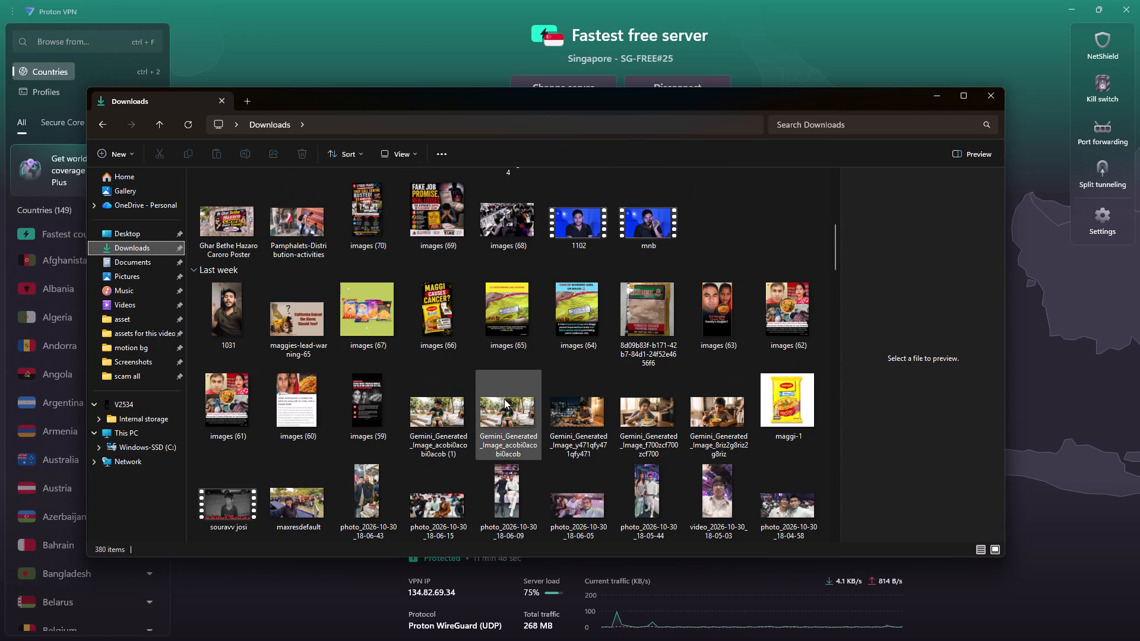
scroll(669, 379, down, 1)
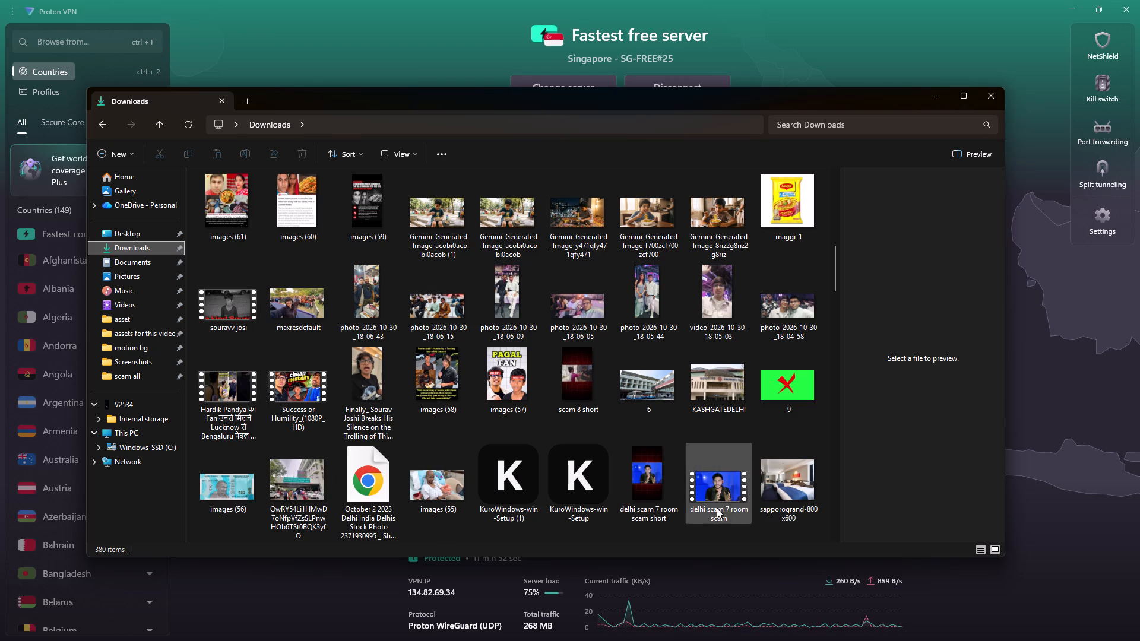
right_click(720, 485)
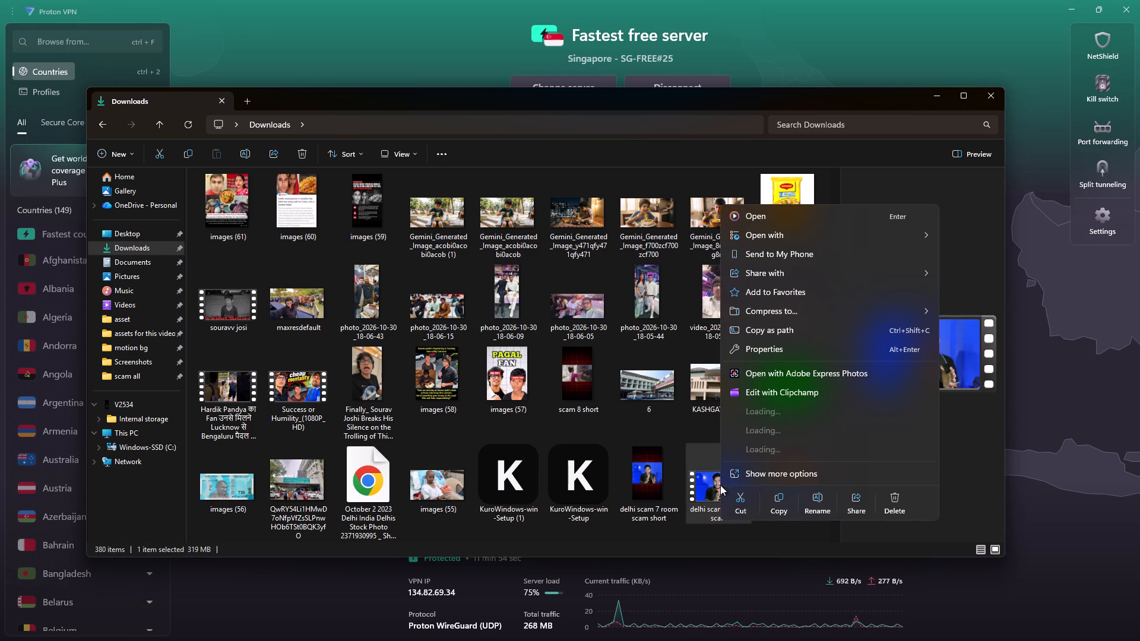
click(744, 497)
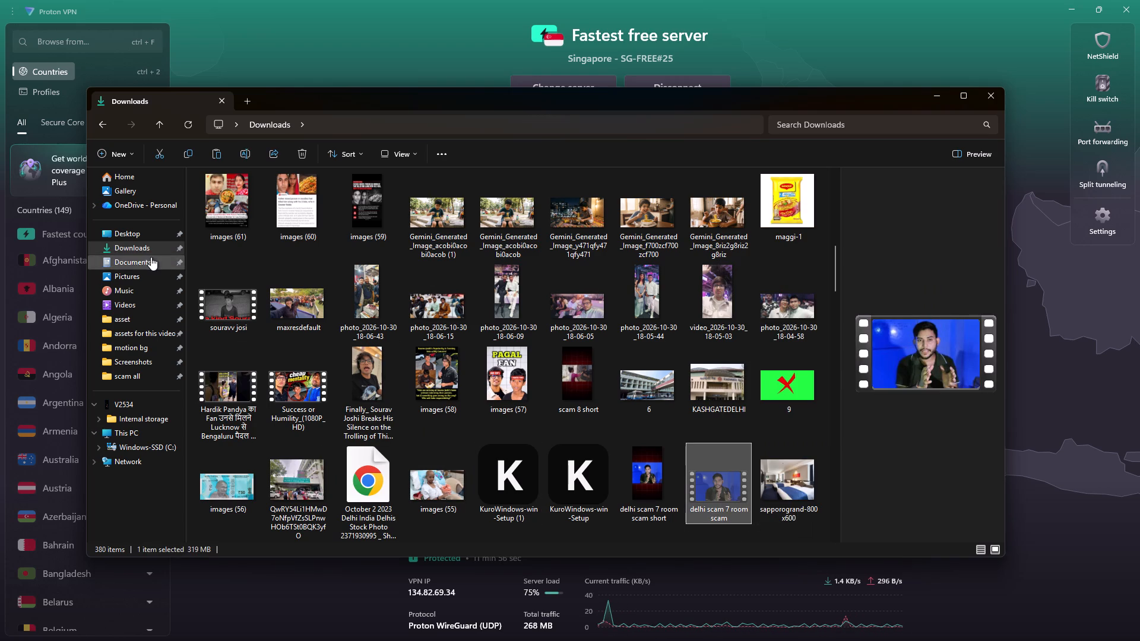
Move the "scam all" folder from Downloads to the desktop and place it beside the "Learn about this picture" icon.
click(151, 239)
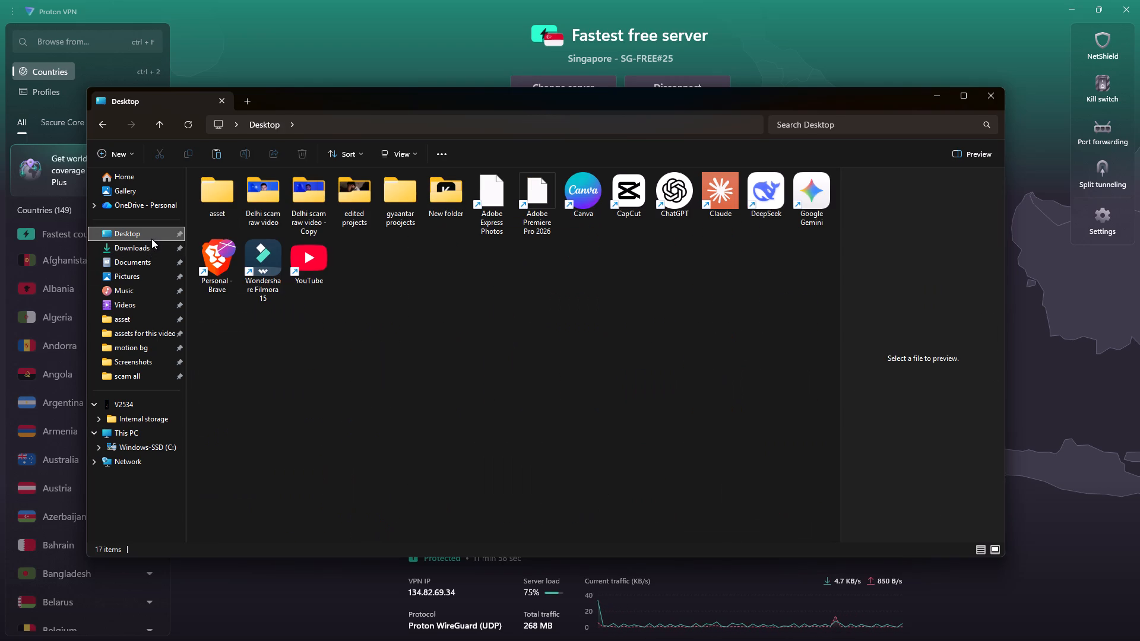
click(142, 246)
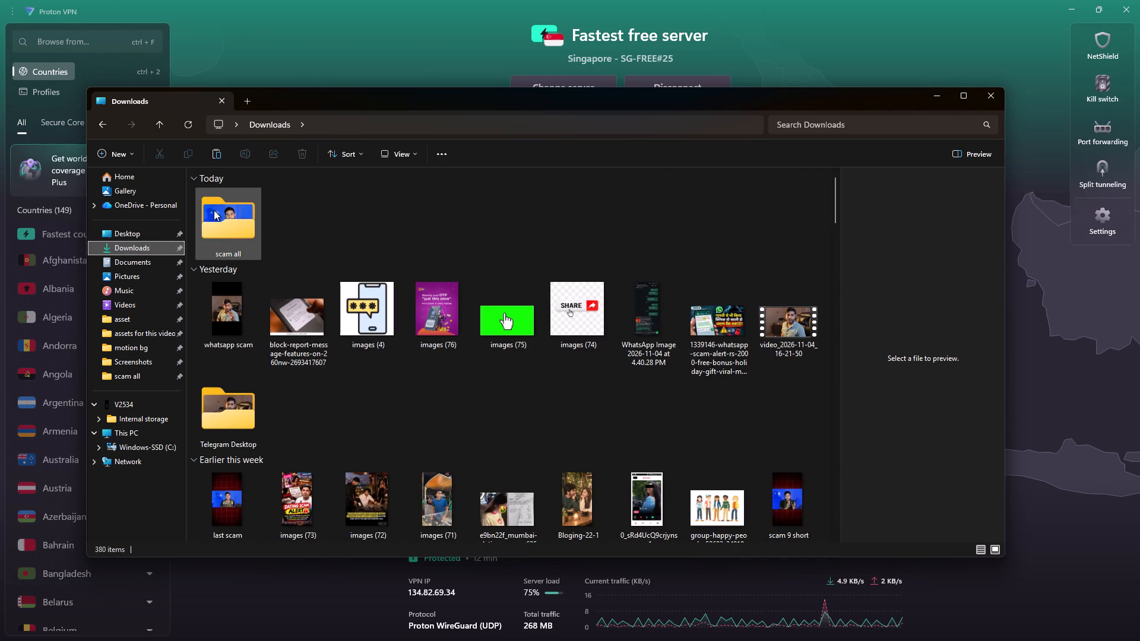
drag(226, 224, 816, 634)
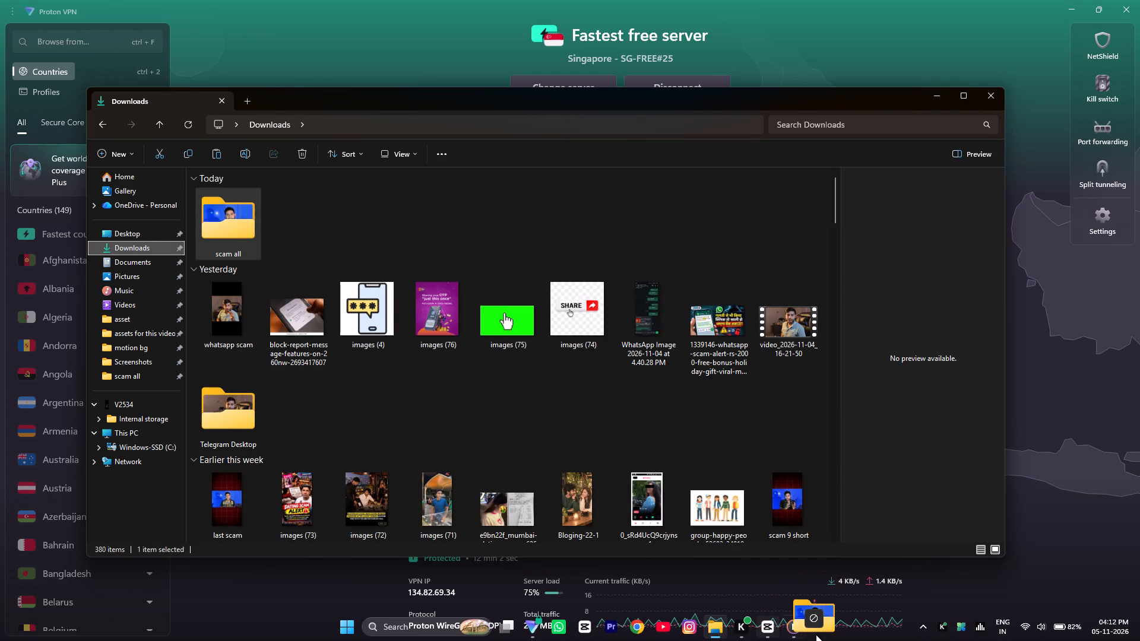
drag(816, 634, 1075, 436)
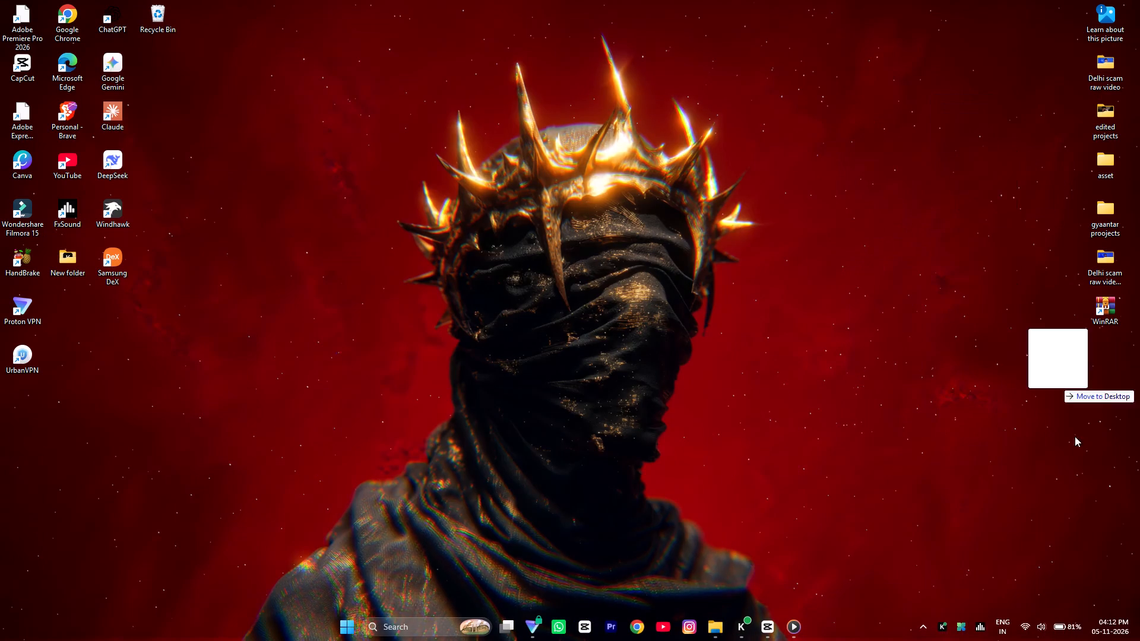
drag(1075, 436, 1113, 355)
drag(1107, 358, 1027, 135)
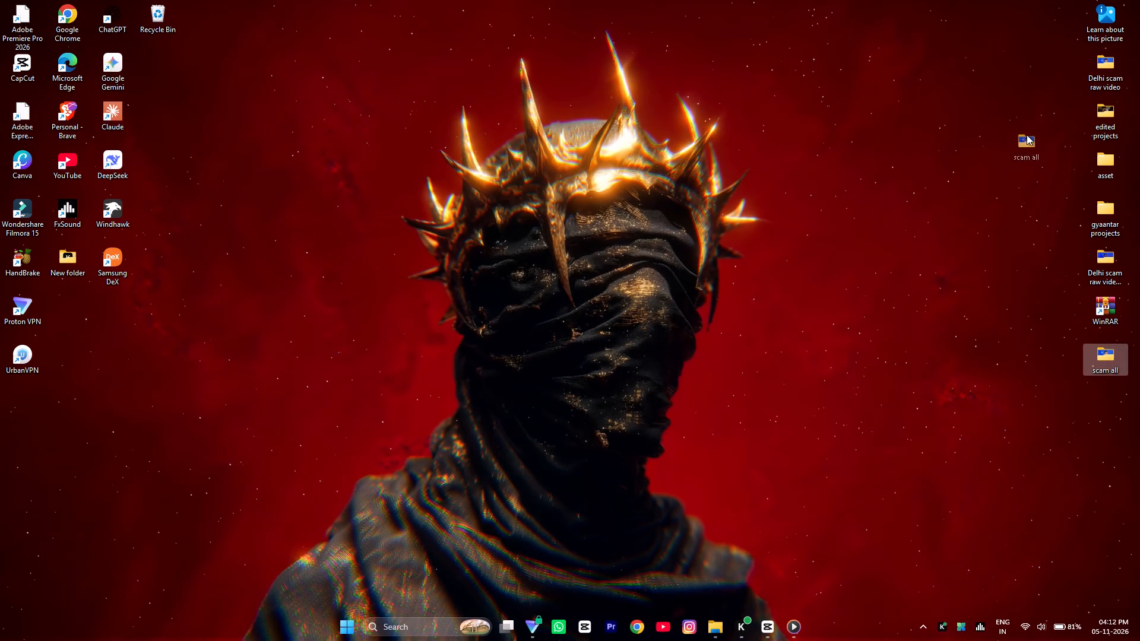
drag(1027, 135, 1063, 17)
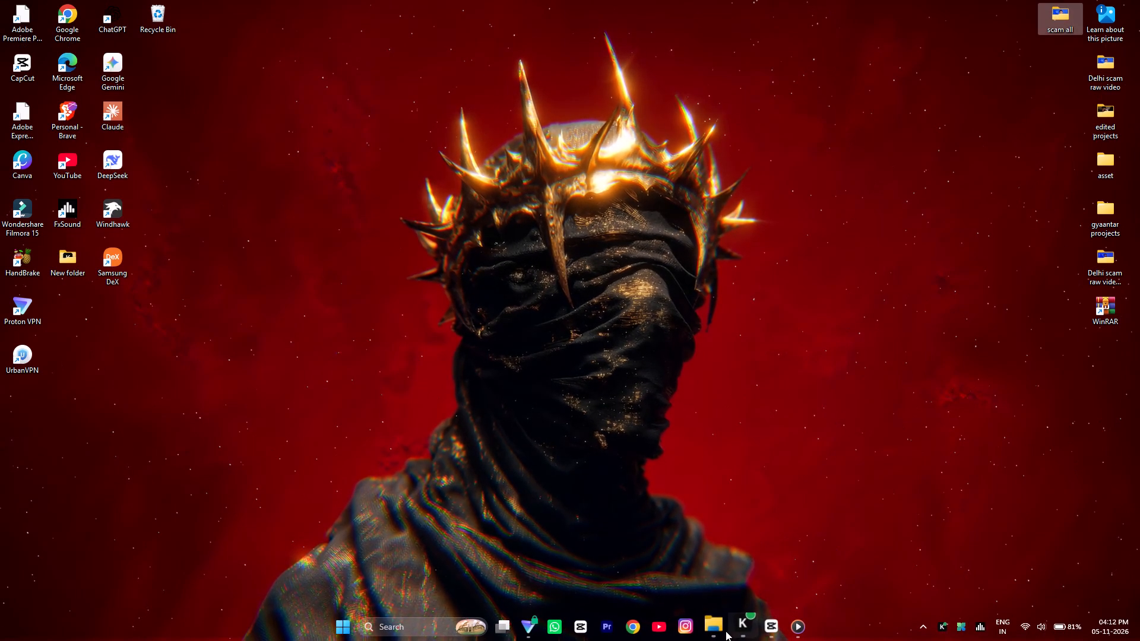
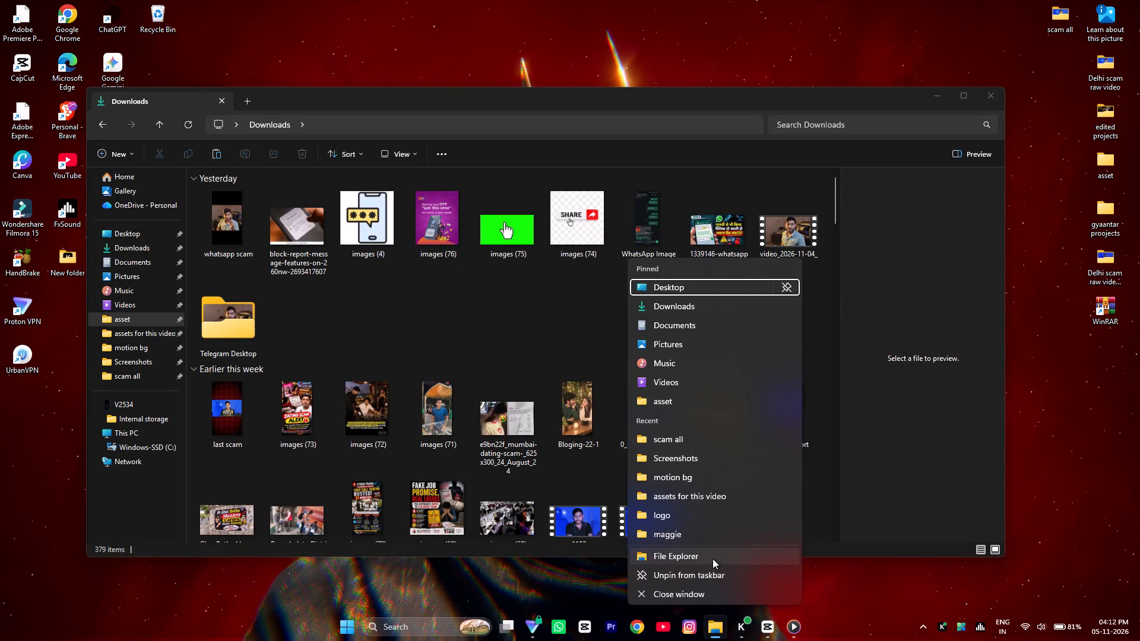
Open the desktop's "scam all" folder in a second File Explorer window.
click(712, 559)
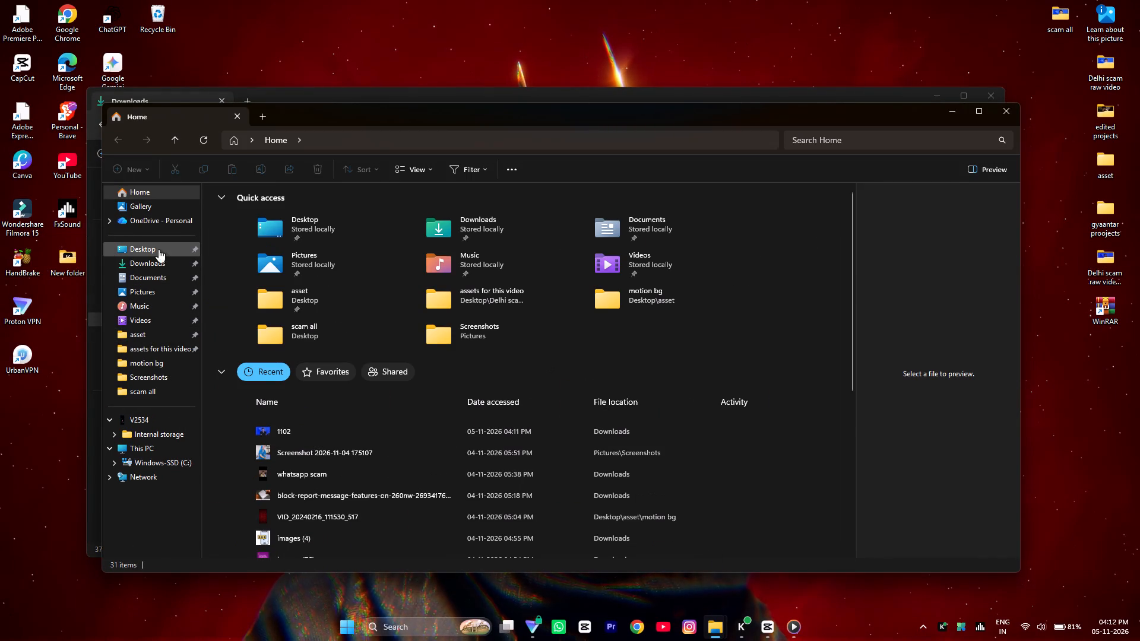
click(159, 249)
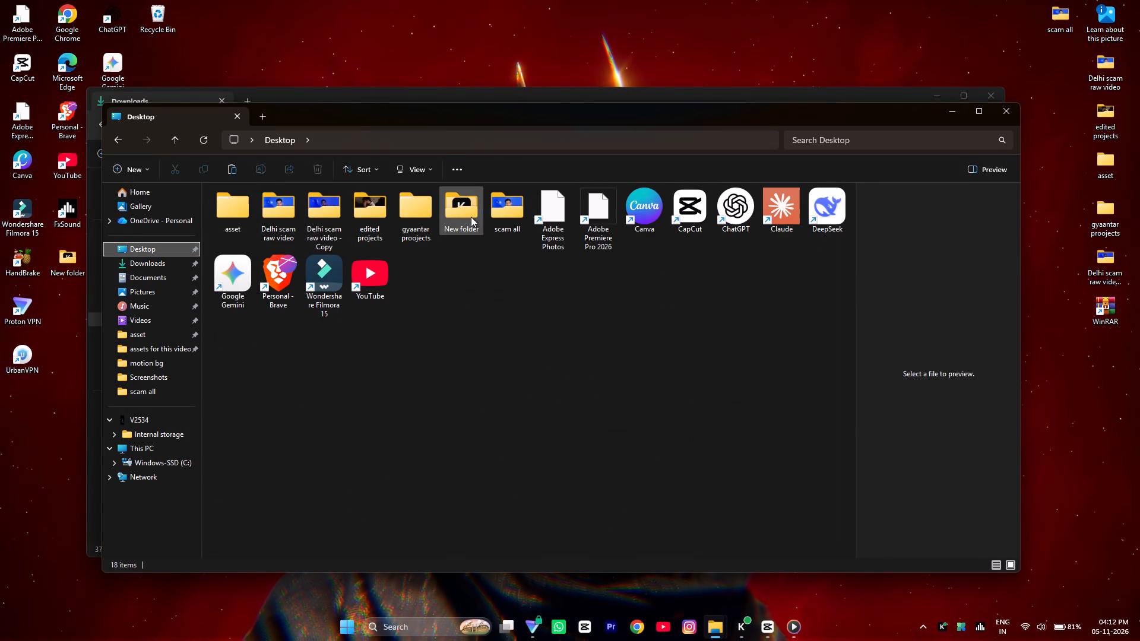
double_click(493, 213)
Arrange and resize the Downloads and "scam all" windows so the contents of both folders are visible side by side.
drag(536, 119, 536, 126)
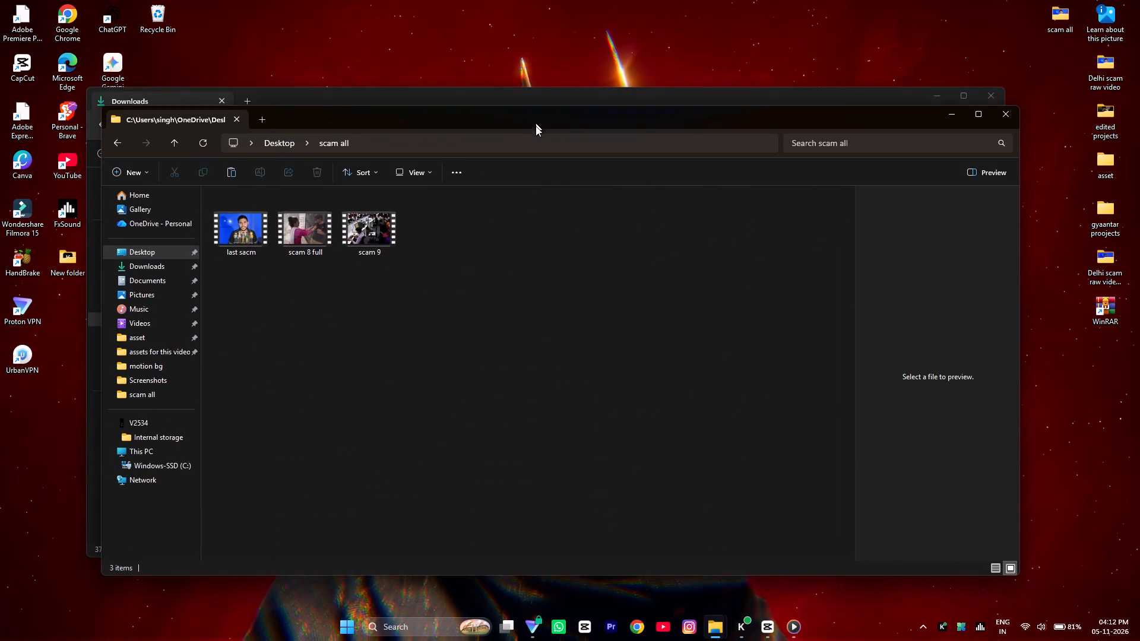
drag(536, 126, 643, 165)
drag(207, 299, 805, 227)
drag(720, 103, 661, 99)
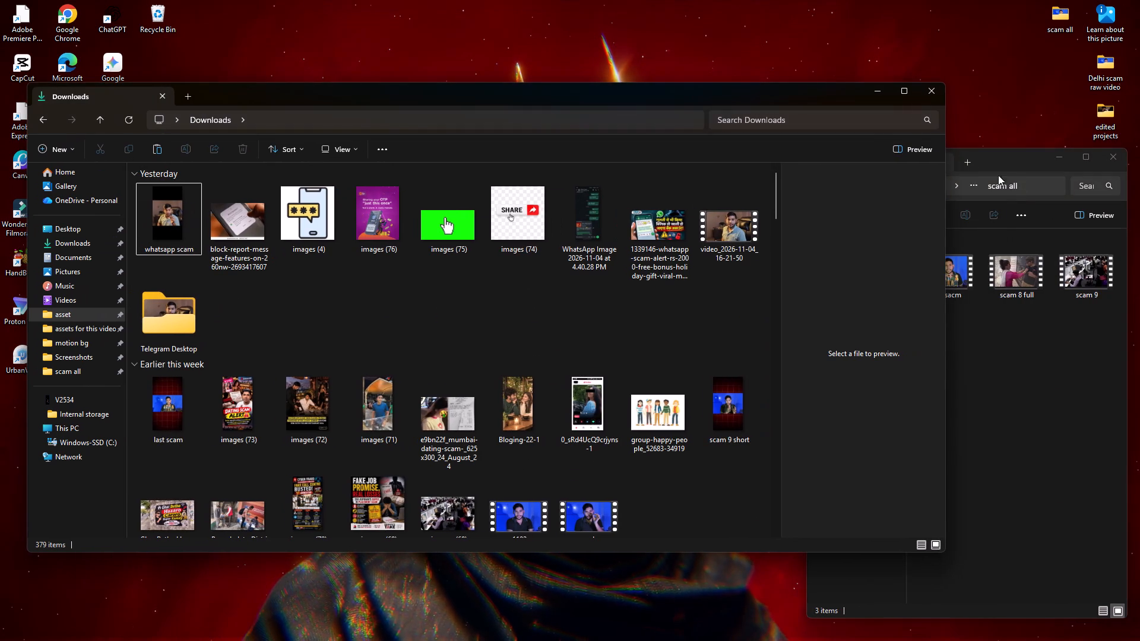
drag(949, 245, 705, 241)
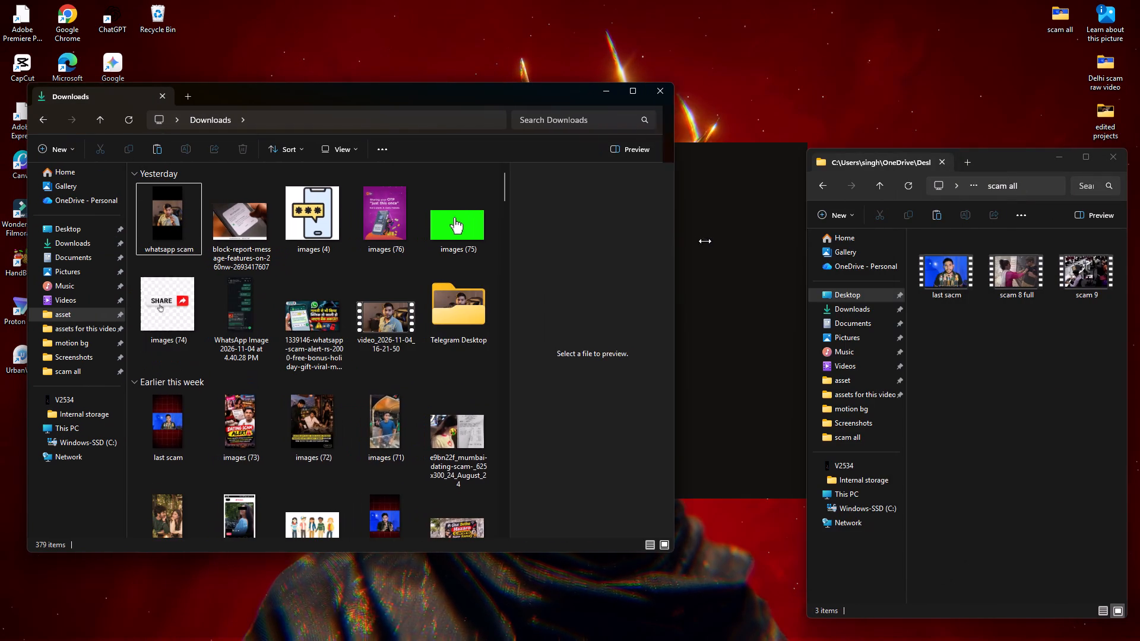
drag(705, 241, 847, 317)
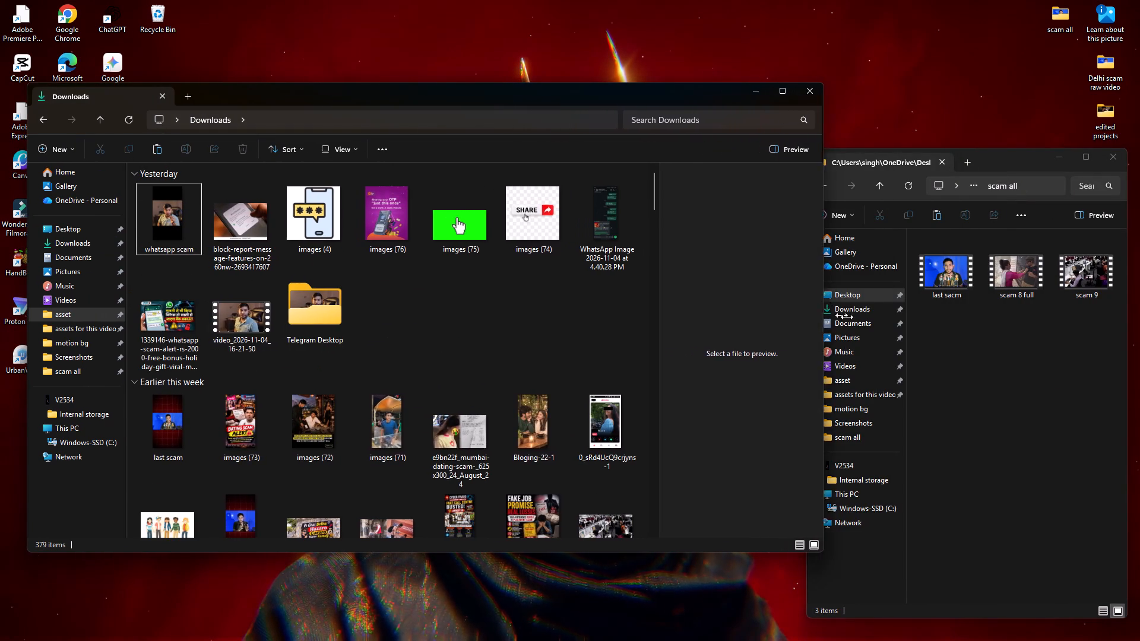
drag(847, 317, 863, 334)
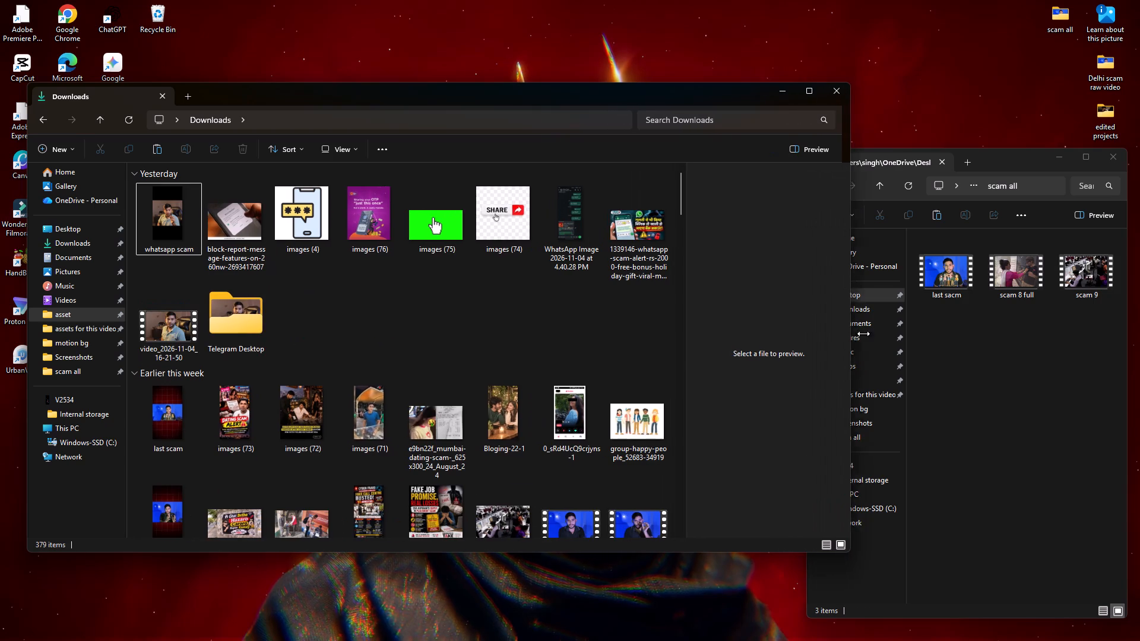
drag(863, 334, 904, 355)
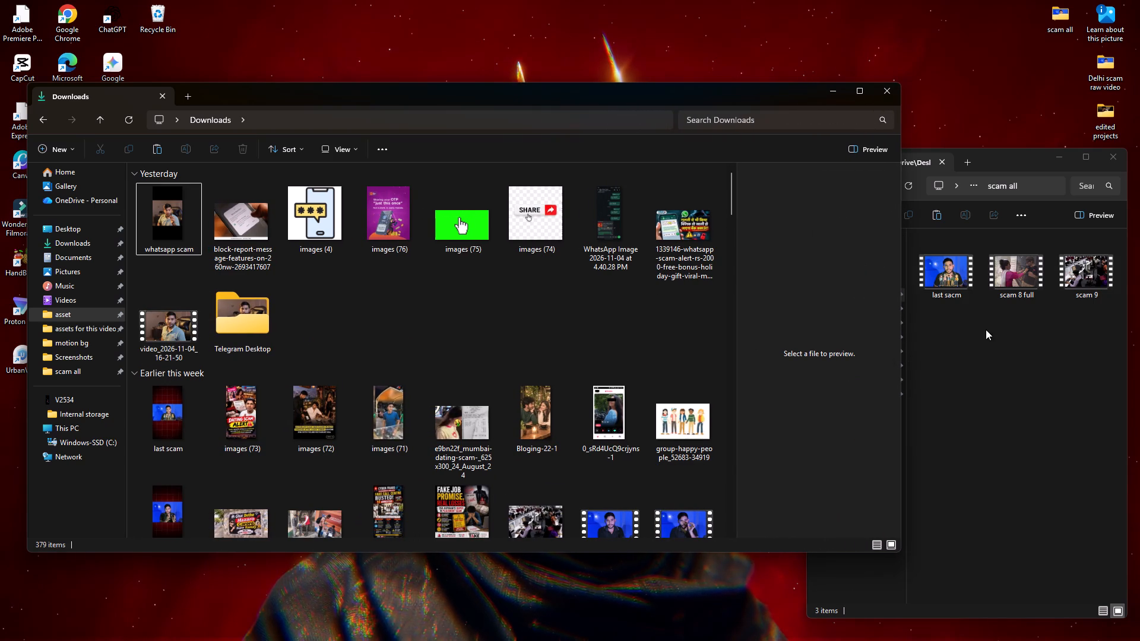
Move the "delhi scam 7 room scam" video from Downloads into the "scam all" folder.
scroll(312, 365, down, 1)
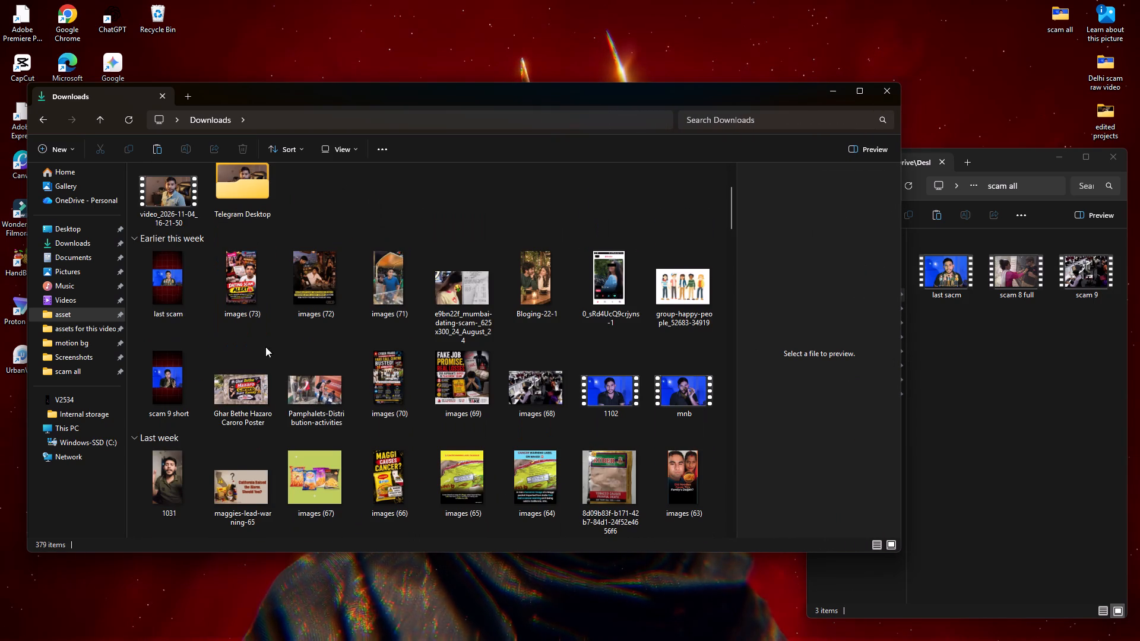
scroll(643, 369, down, 2)
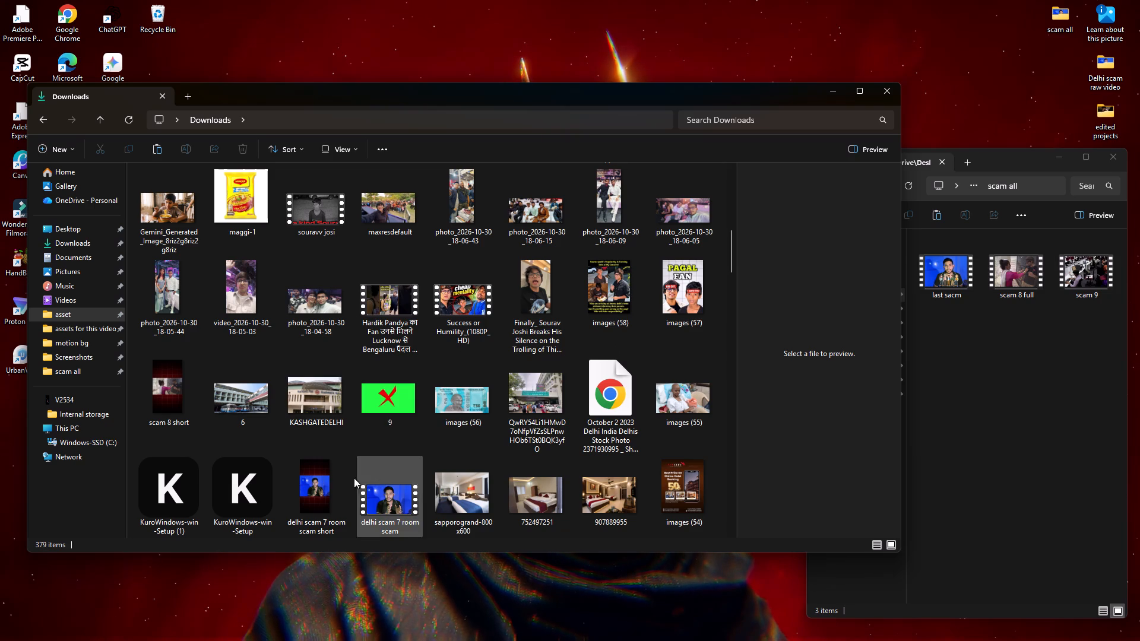
drag(399, 490, 1038, 430)
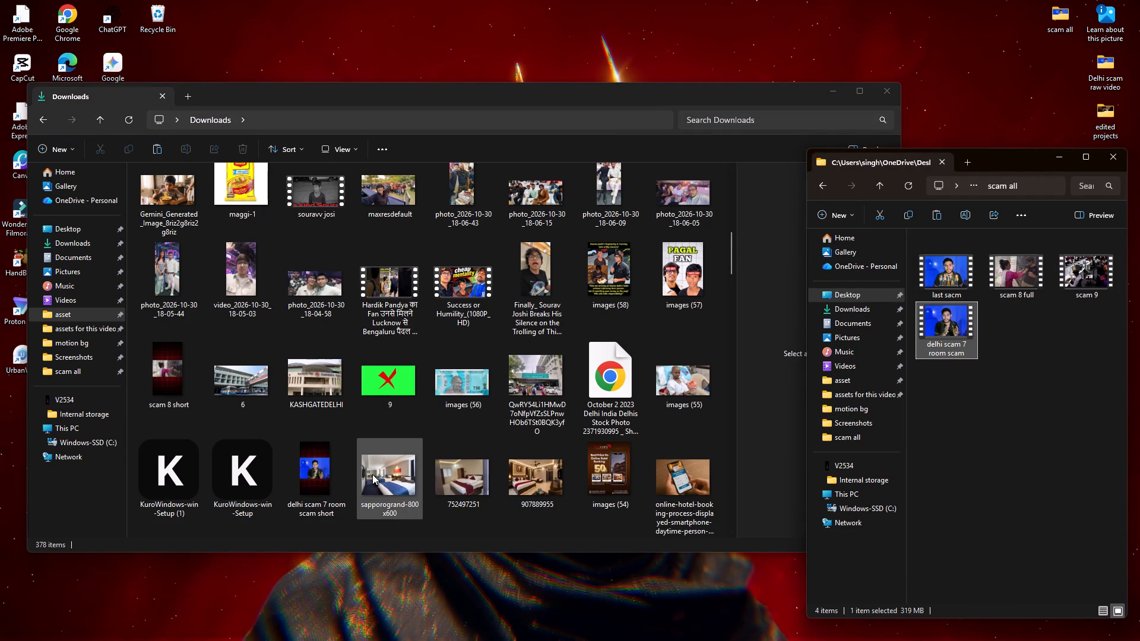
Move the "matro change scam" video, not its short version, from Downloads into the "scam all" folder.
scroll(369, 474, down, 1)
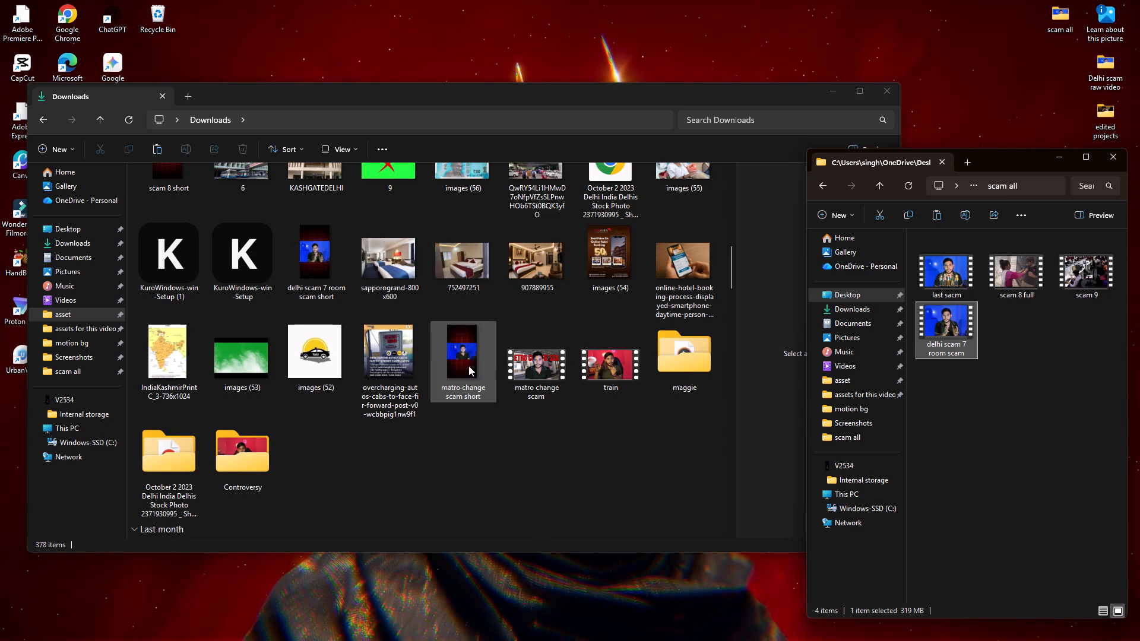
drag(468, 371, 389, 358)
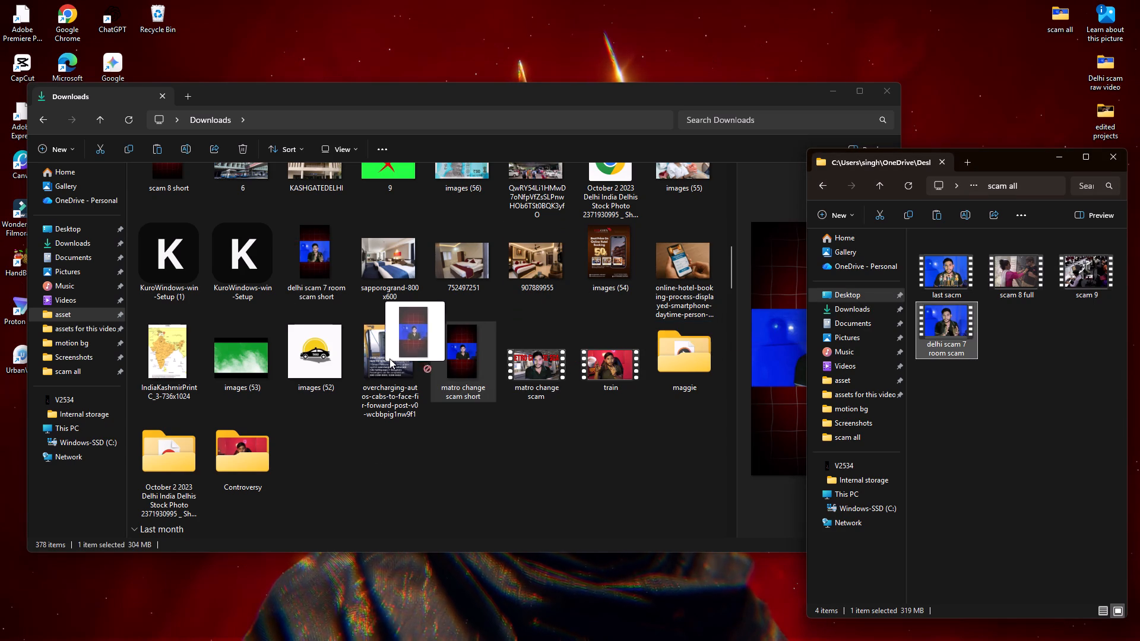
drag(389, 358, 461, 366)
drag(533, 370, 965, 332)
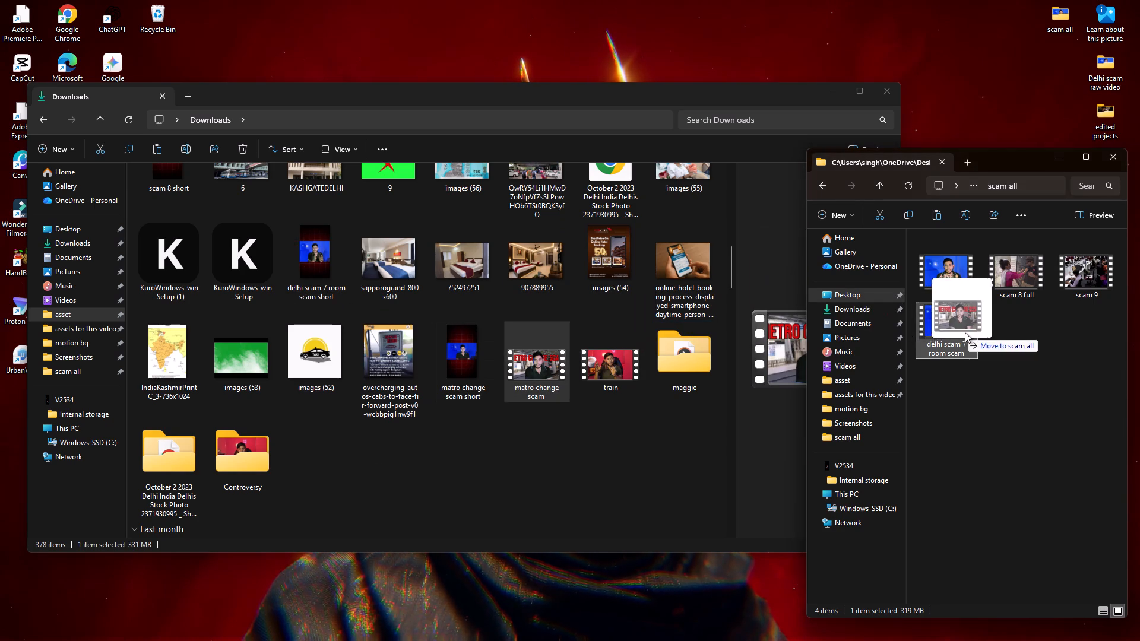
drag(965, 332, 1030, 353)
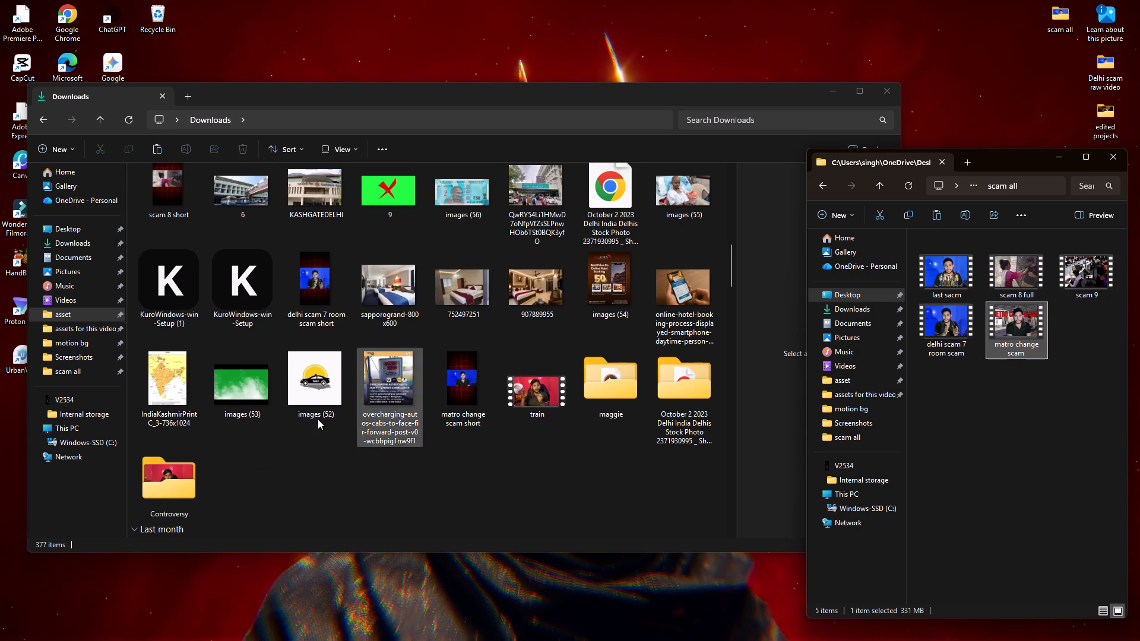
Play the start of "matro change scam" to check its content, pause it and minimise the player.
double_click(1021, 329)
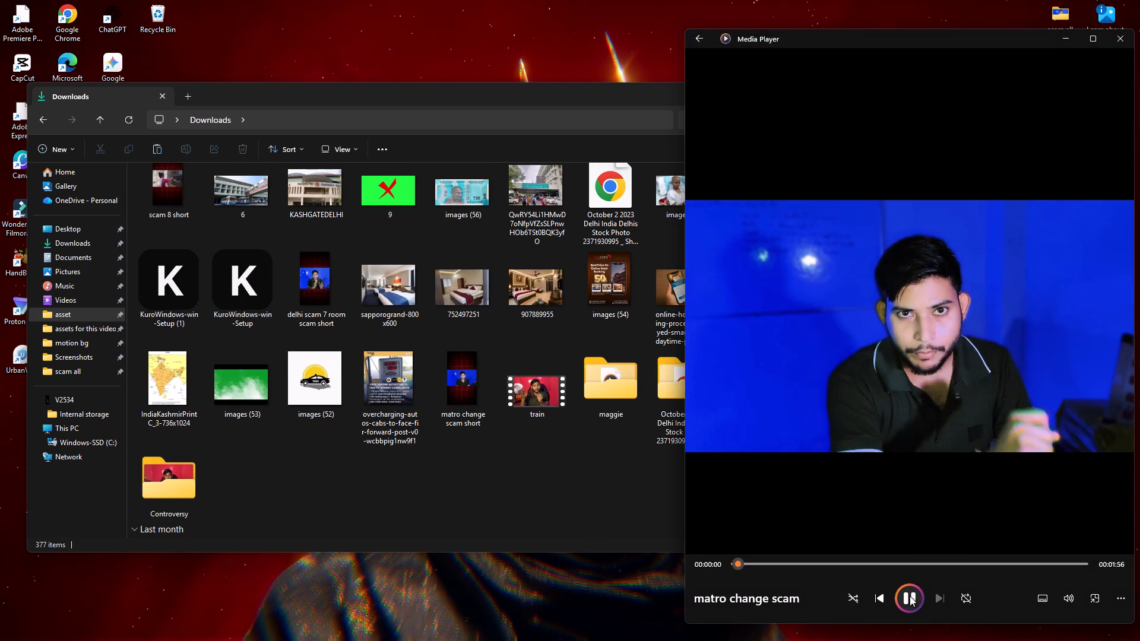
click(910, 596)
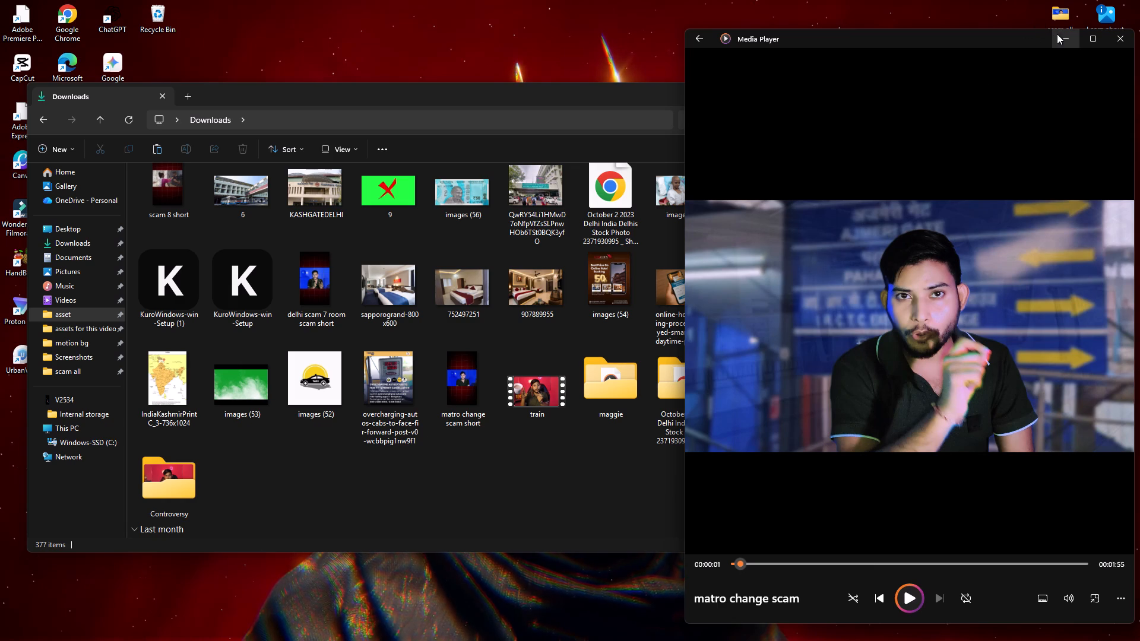
click(1057, 34)
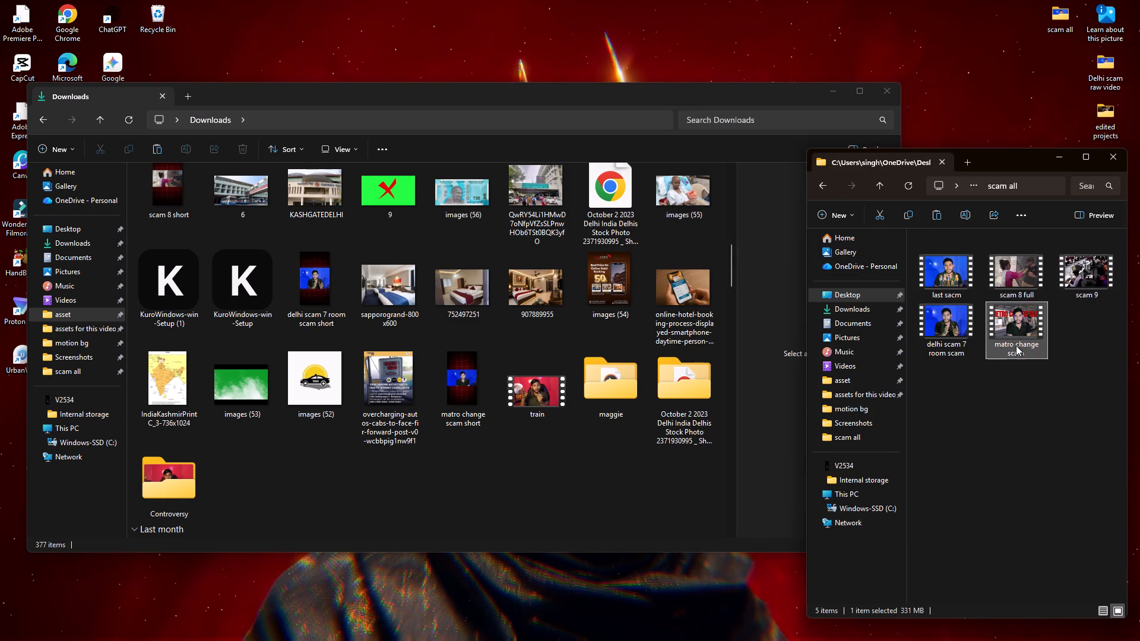
Rename the "matro change scam" video in "scam all" as "matro change scam 5".
click(967, 214)
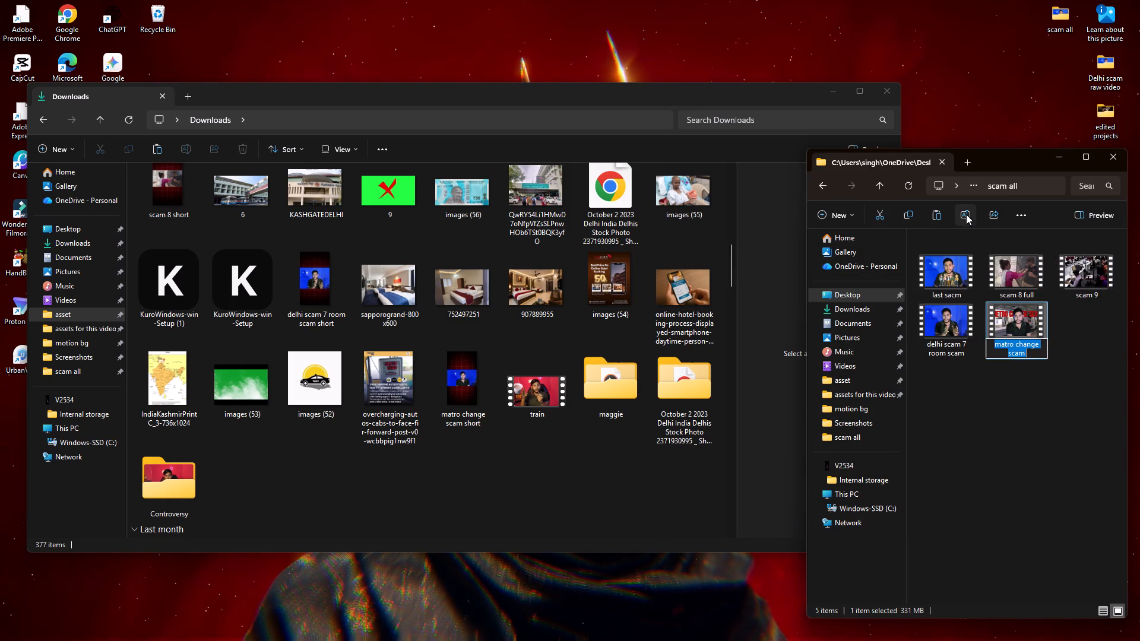
click(1029, 354)
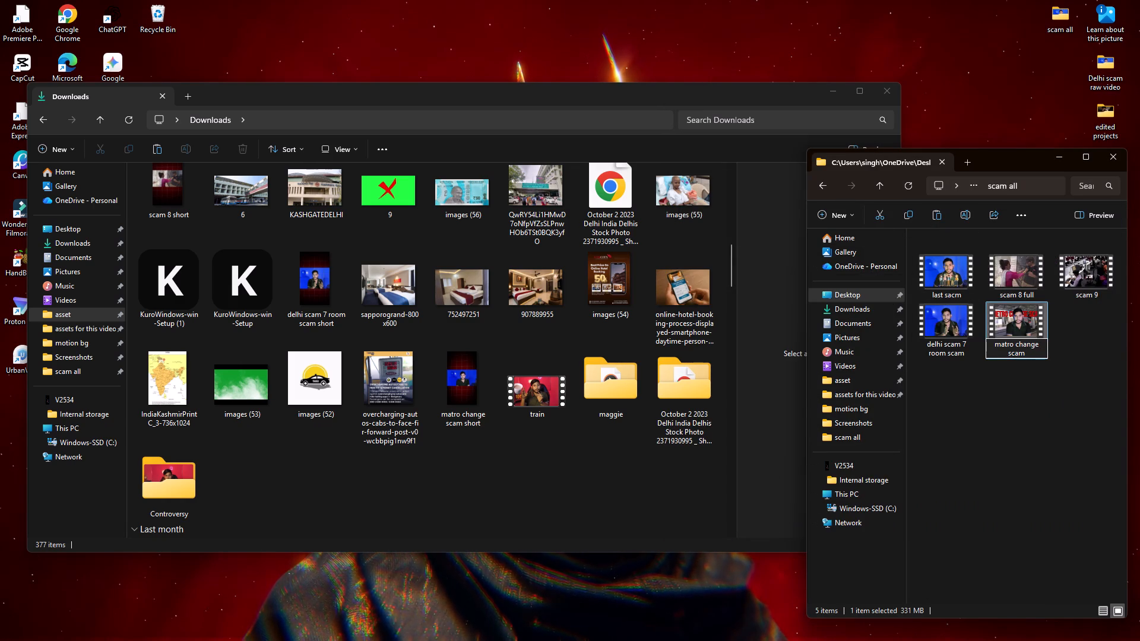
key(6)
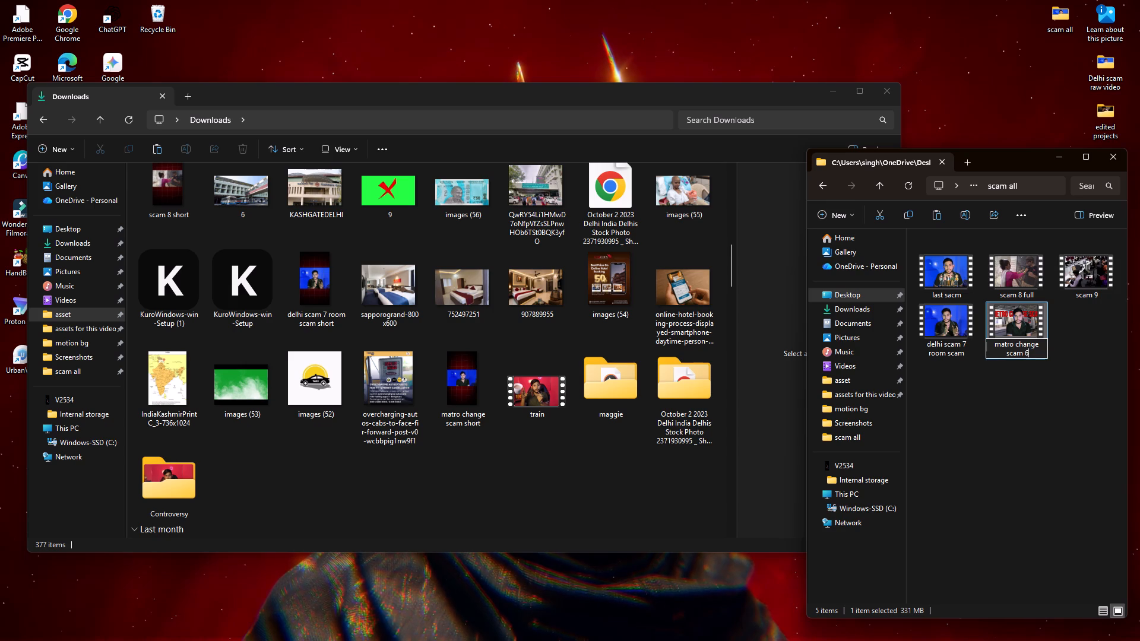
key(BackSpace)
key(5)
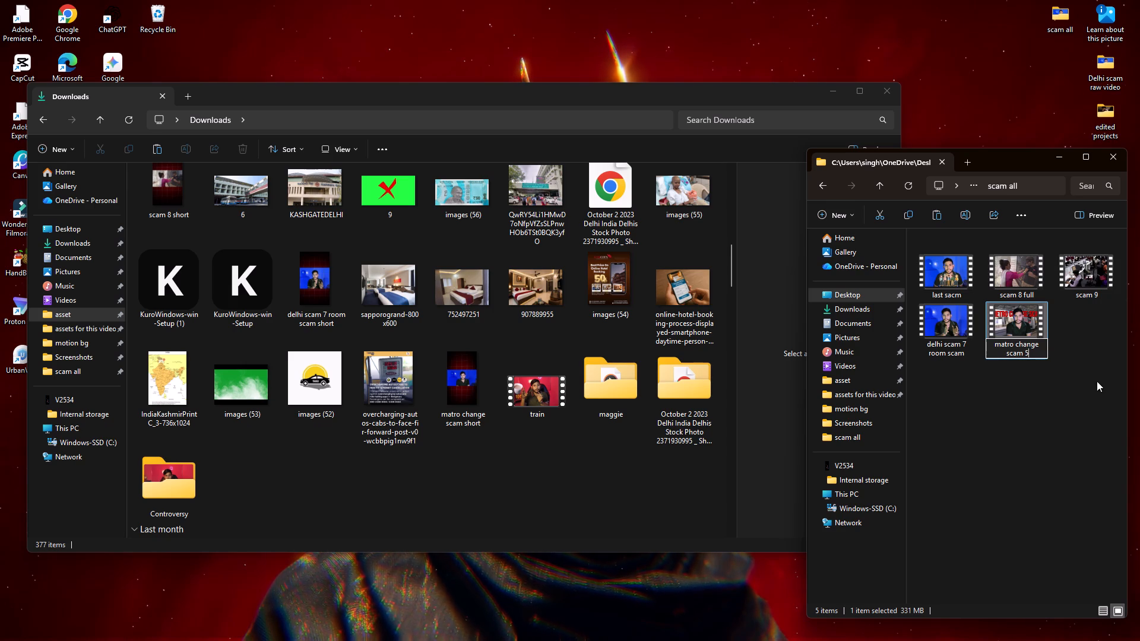
click(1015, 422)
Rename the "last sacm" video in "scam all" as "last scam 10".
click(942, 281)
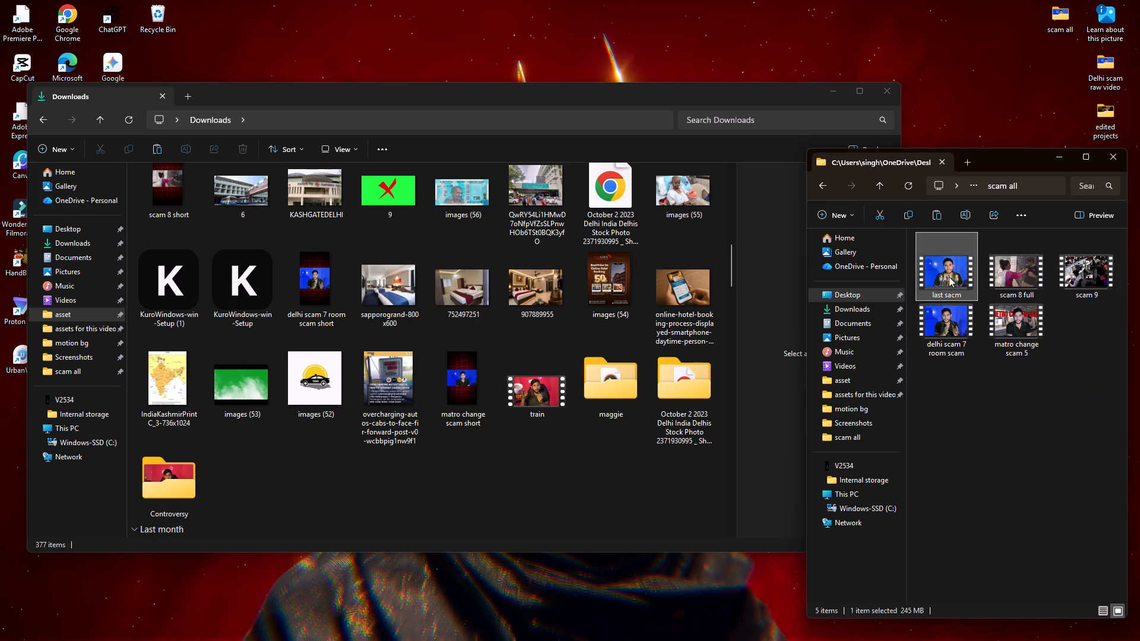
click(969, 214)
click(963, 287)
click(965, 293)
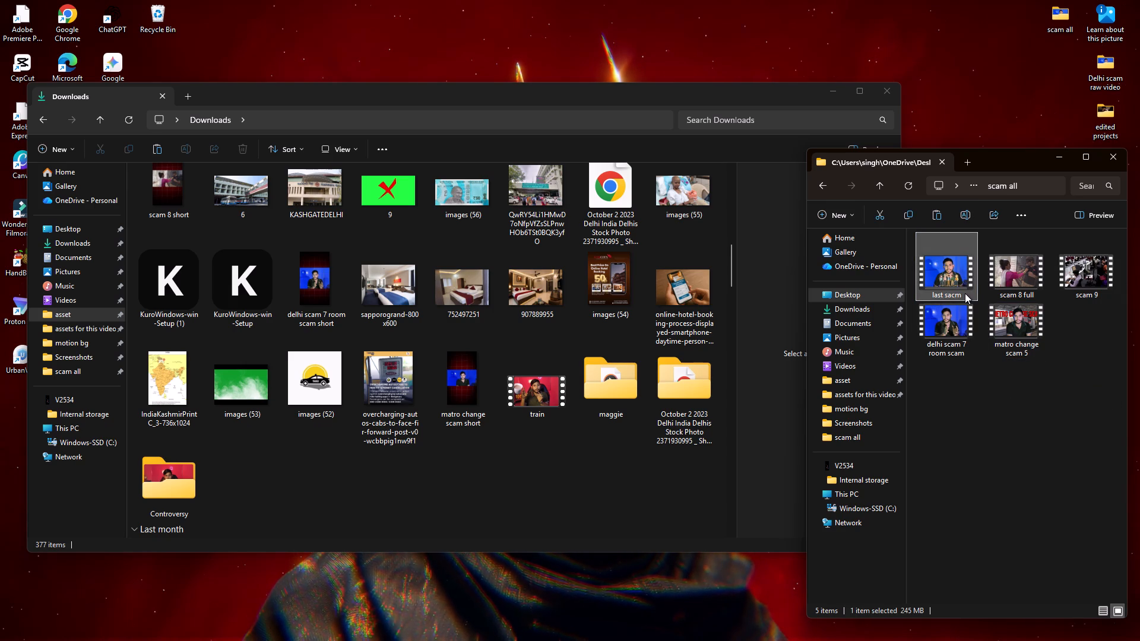
click(966, 220)
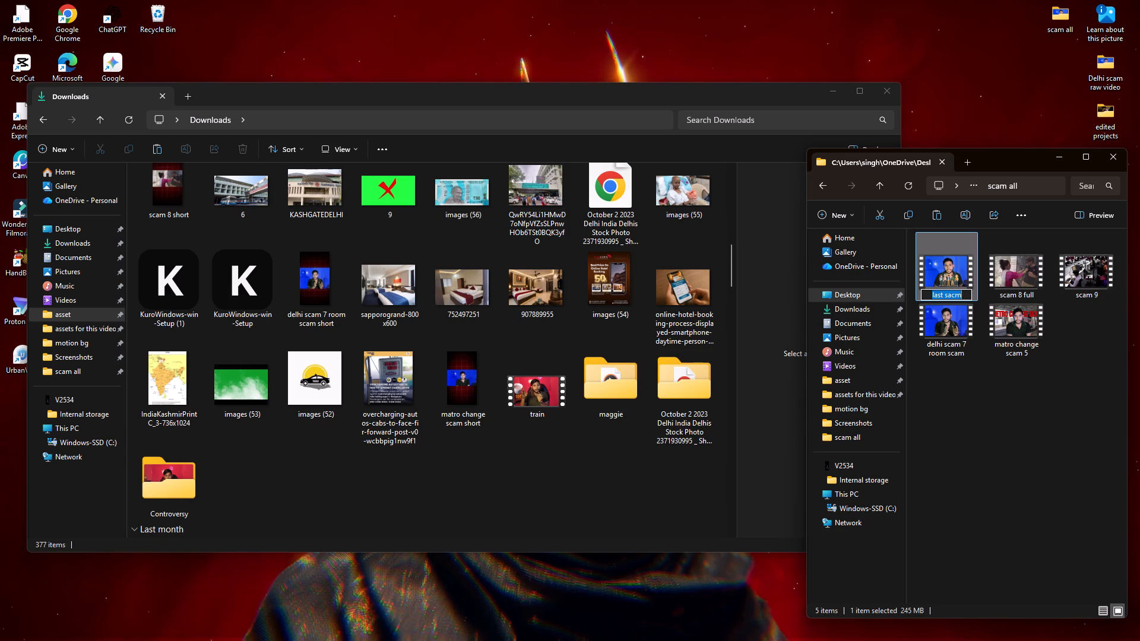
click(953, 294)
click(961, 296)
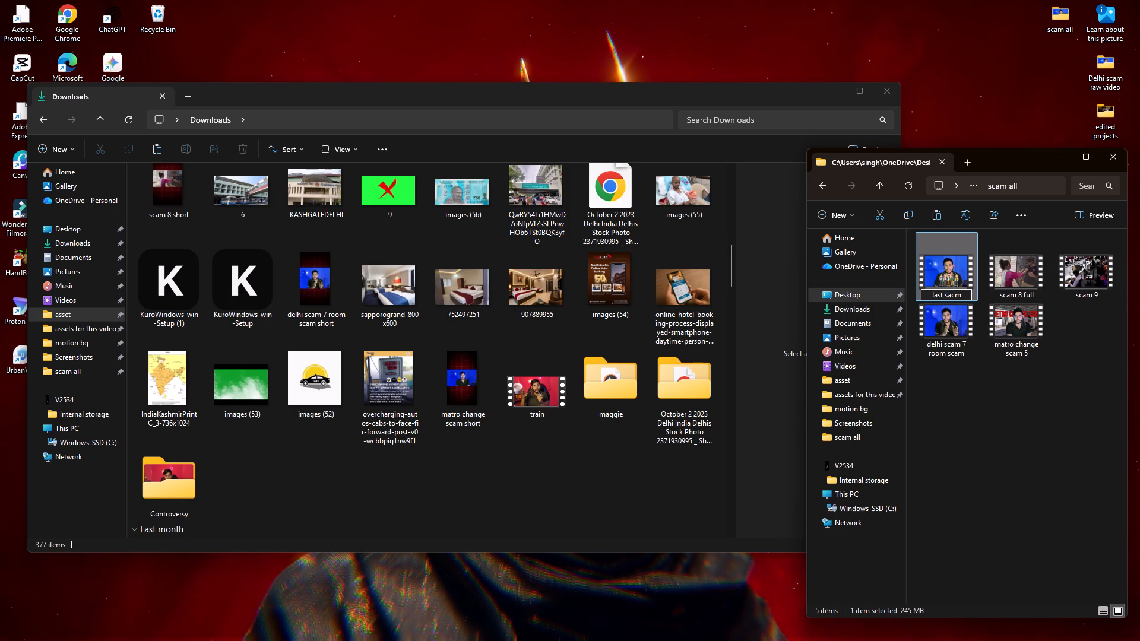
key(BackSpace)
key(BackSpace)
key(BackSpace)
text(cam 10)
click(974, 424)
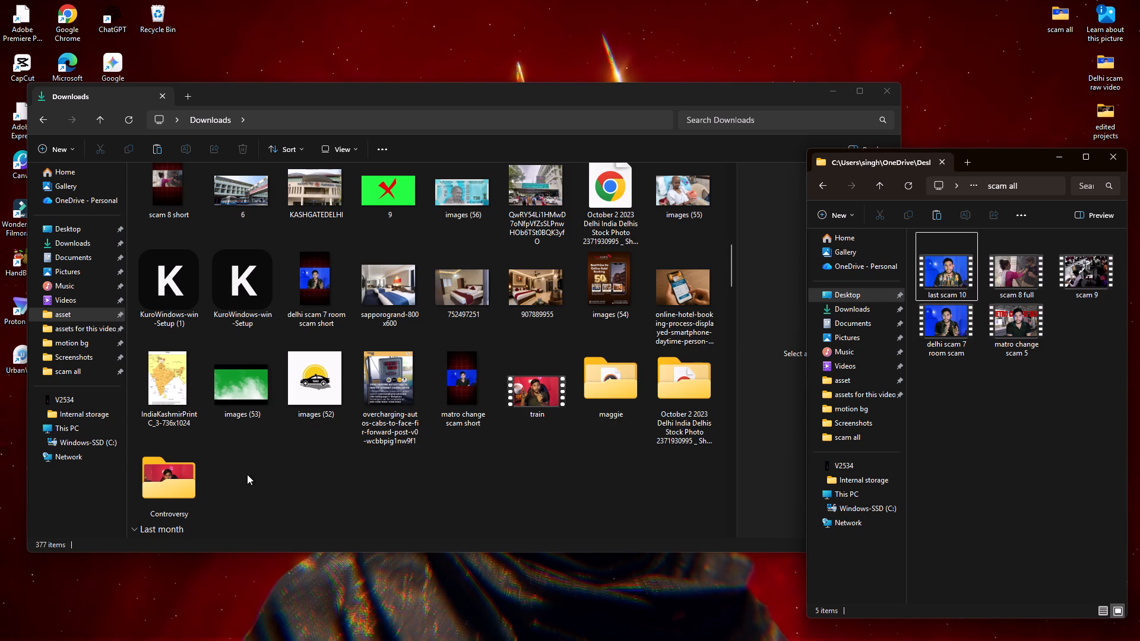
Move the "delhi scam 4" video from the last-month files in Downloads into the "scam all" folder.
scroll(247, 474, down, 1)
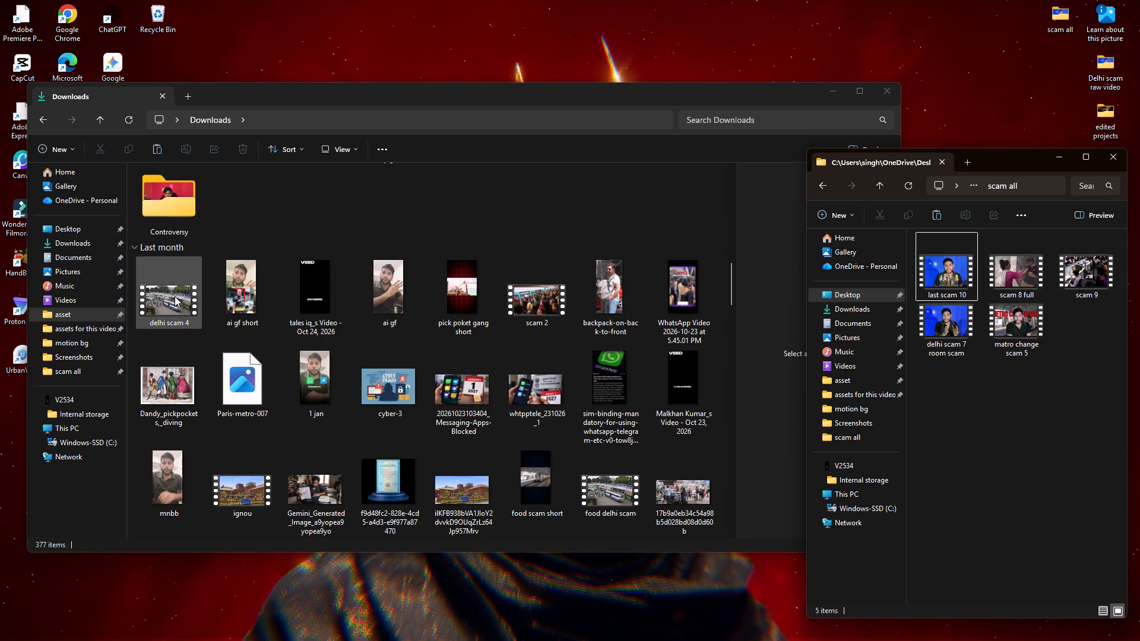
drag(175, 296, 864, 373)
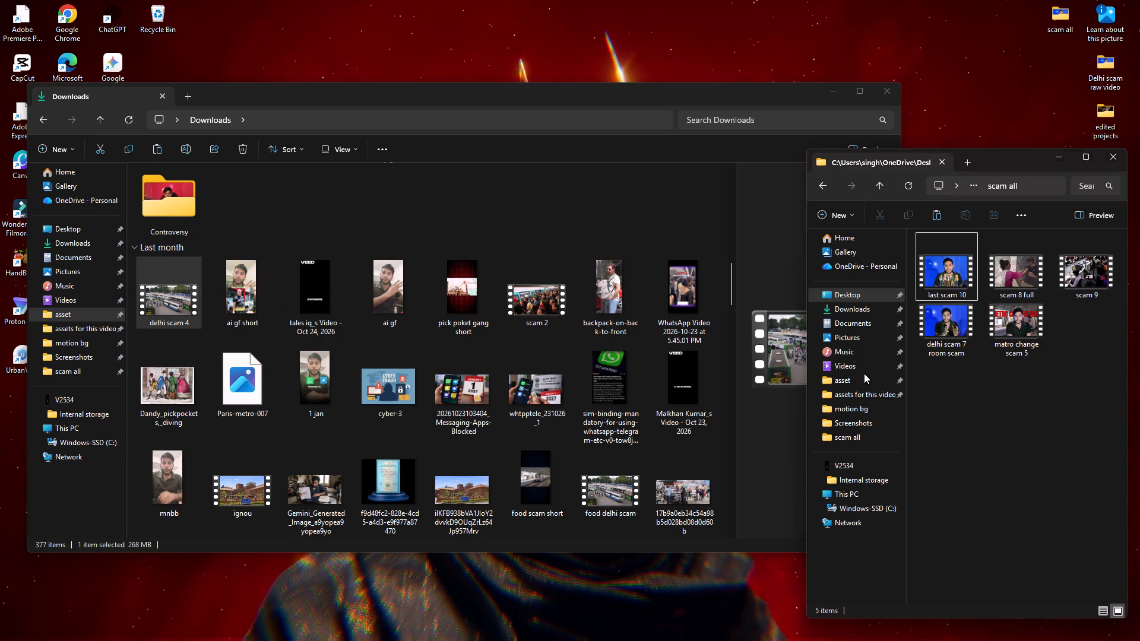
drag(864, 373, 982, 373)
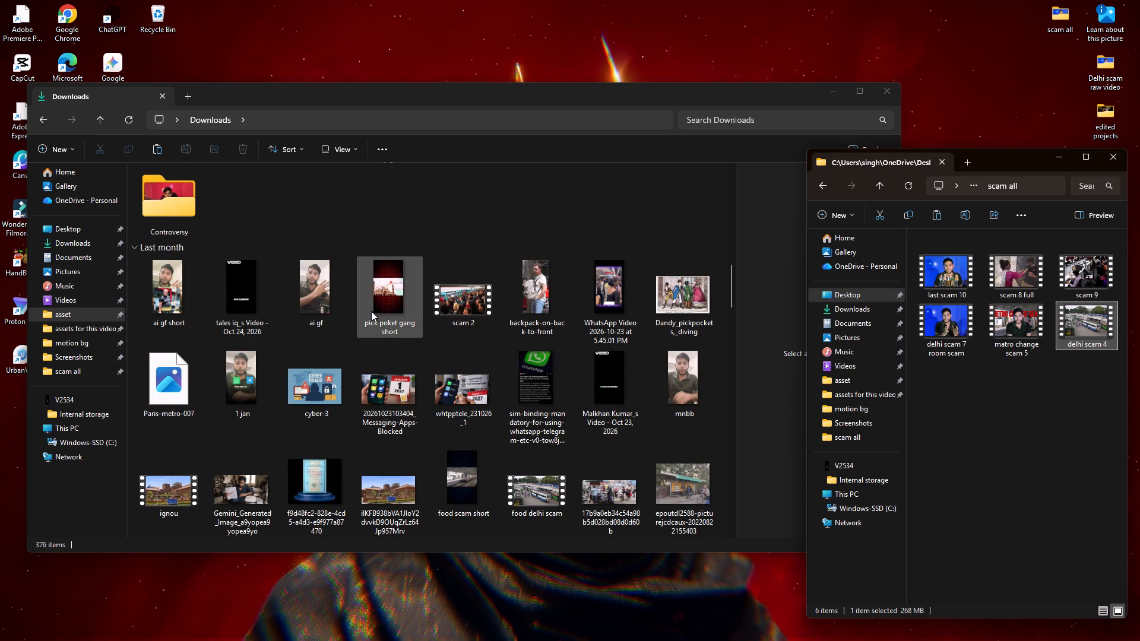
Play the start of the "scam 2" video from Downloads to check its content, pause it and return to the Downloads window.
double_click(466, 299)
right_click(466, 299)
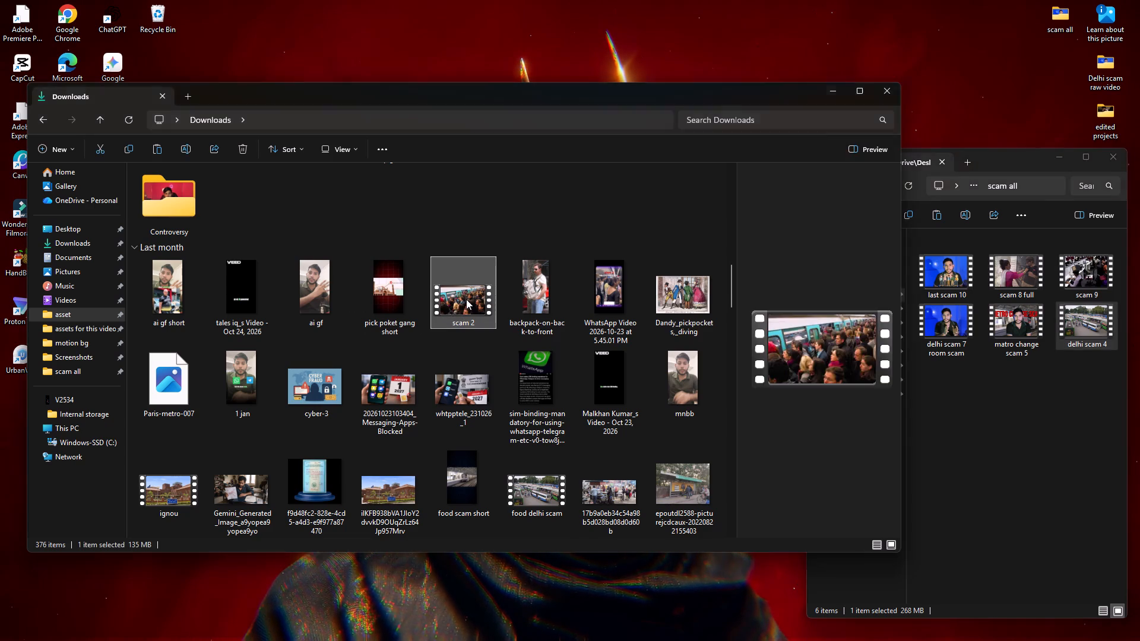
click(489, 218)
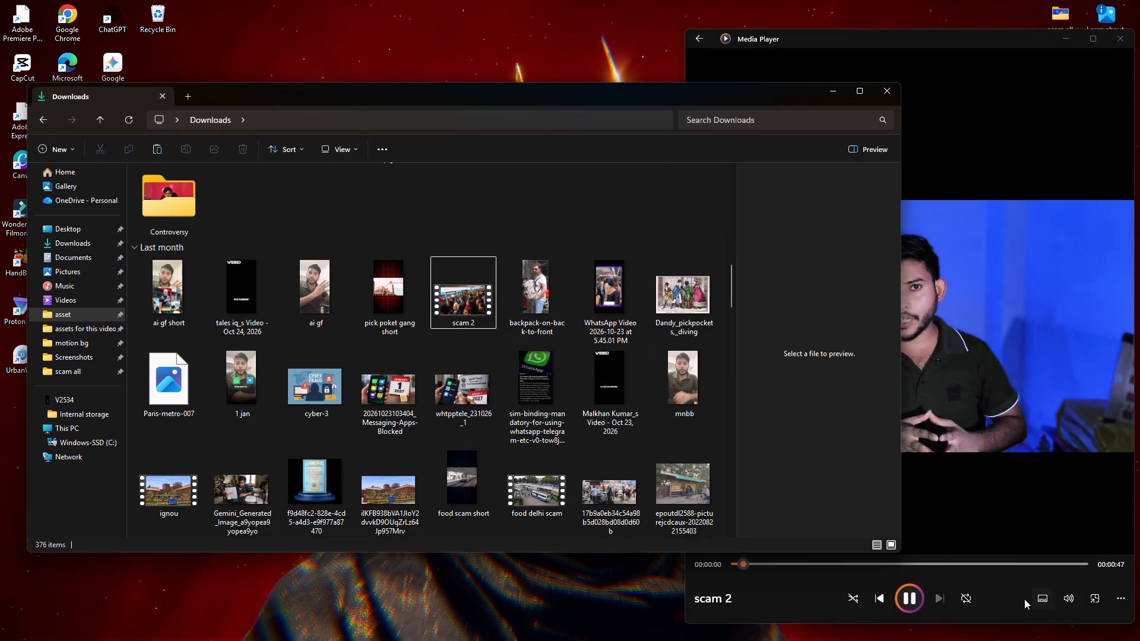
click(906, 593)
click(910, 594)
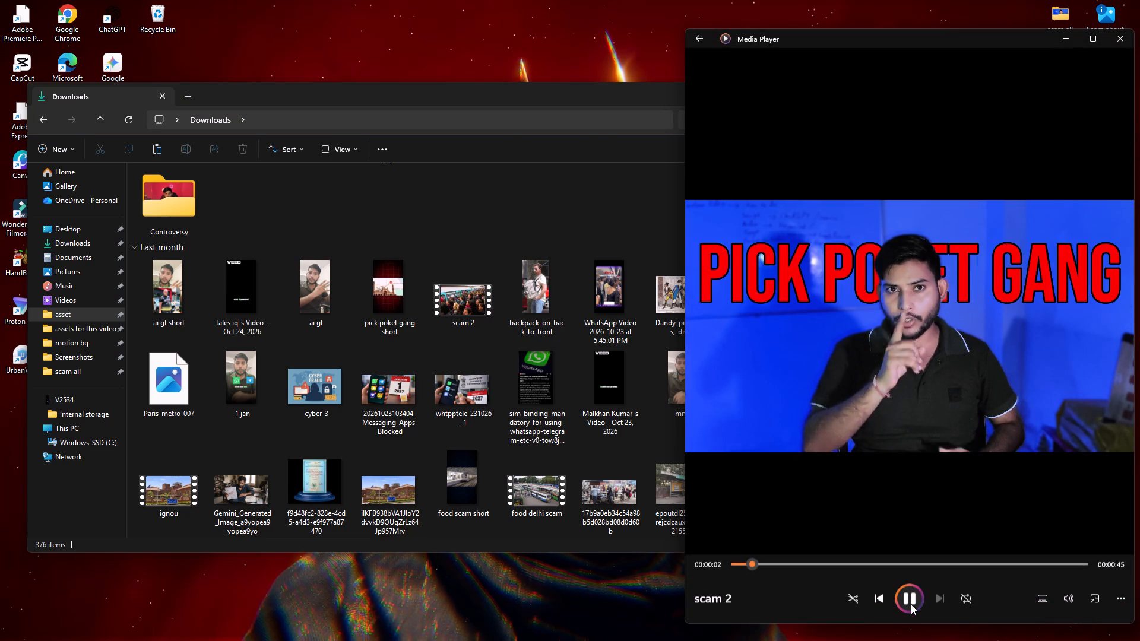
click(911, 604)
click(539, 214)
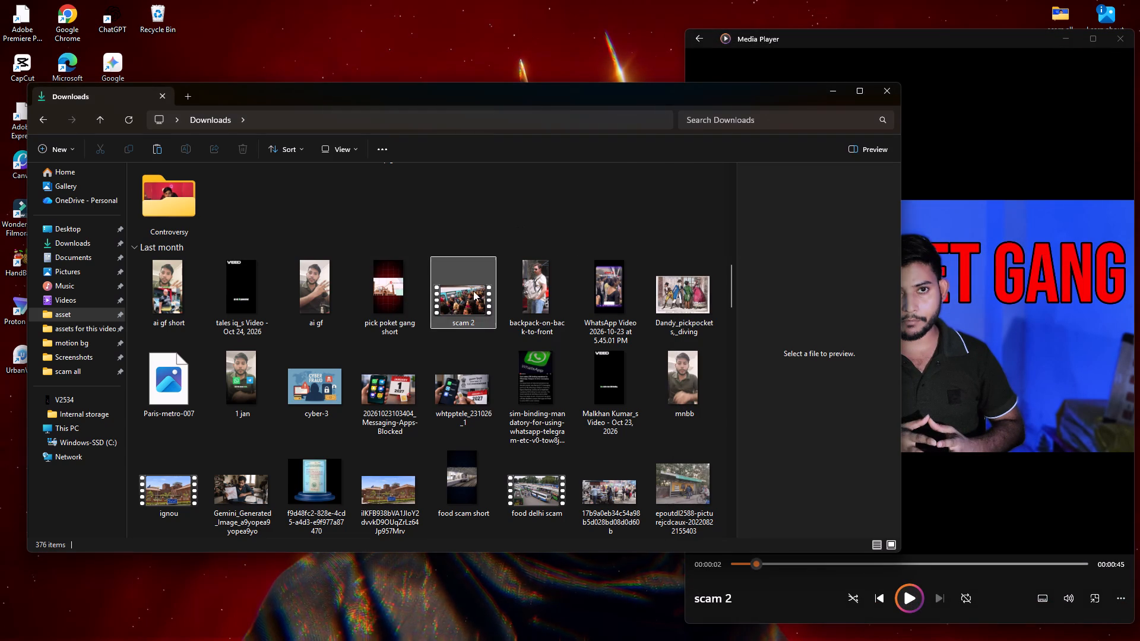
right_drag(1113, 0, 1097, 67)
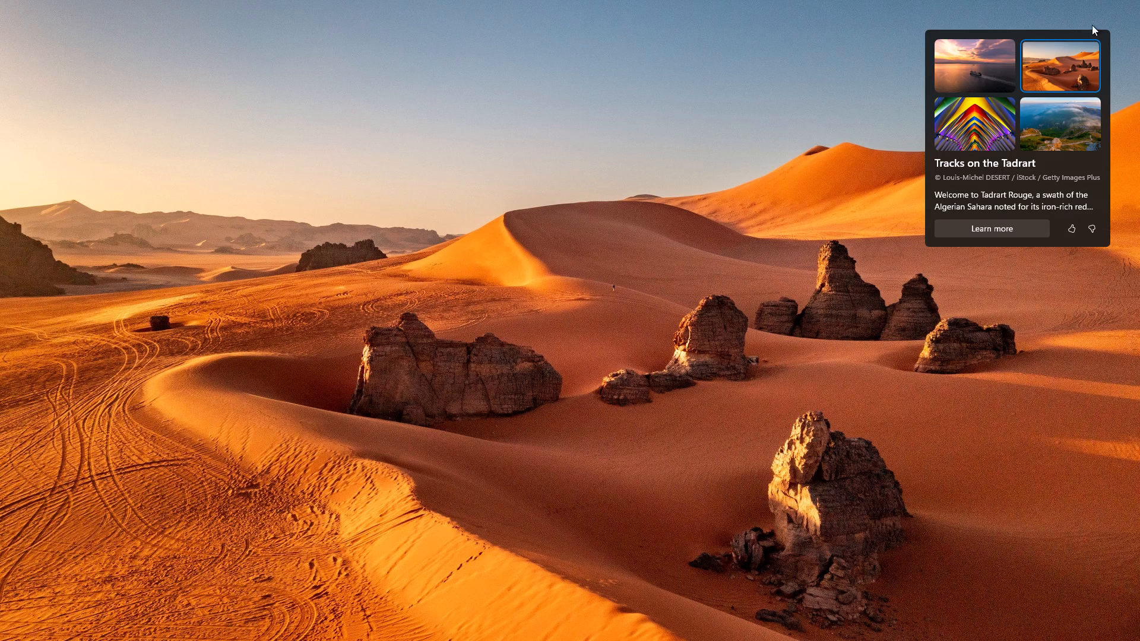
Move the "scam 2" video from the last-month files in Downloads into the "scam all" folder.
click(870, 530)
click(1068, 37)
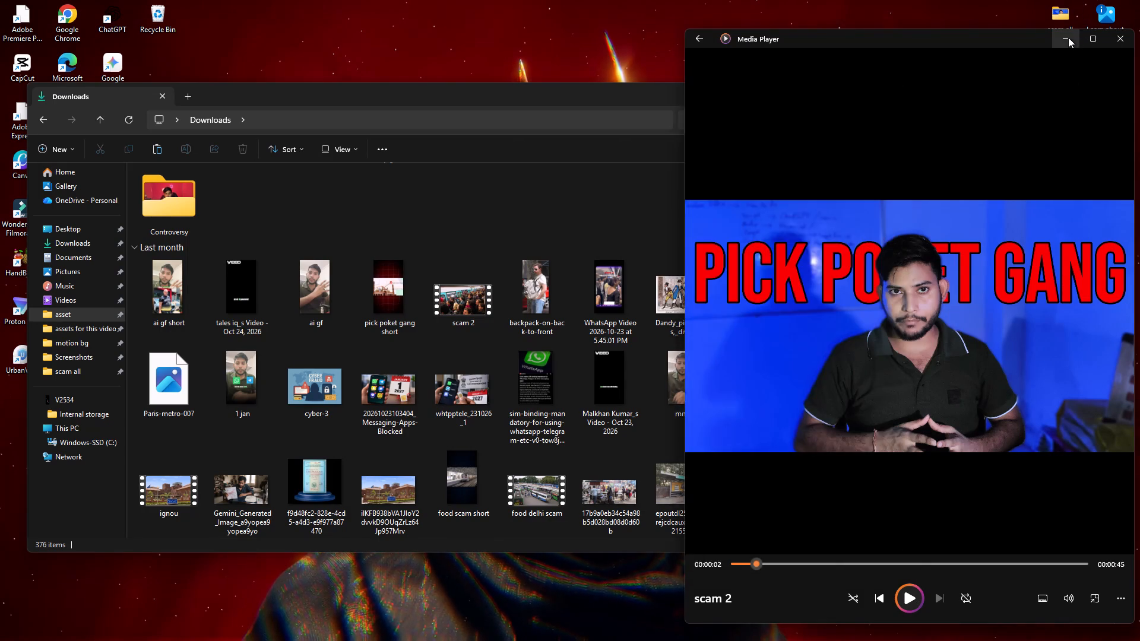
drag(471, 307, 1033, 472)
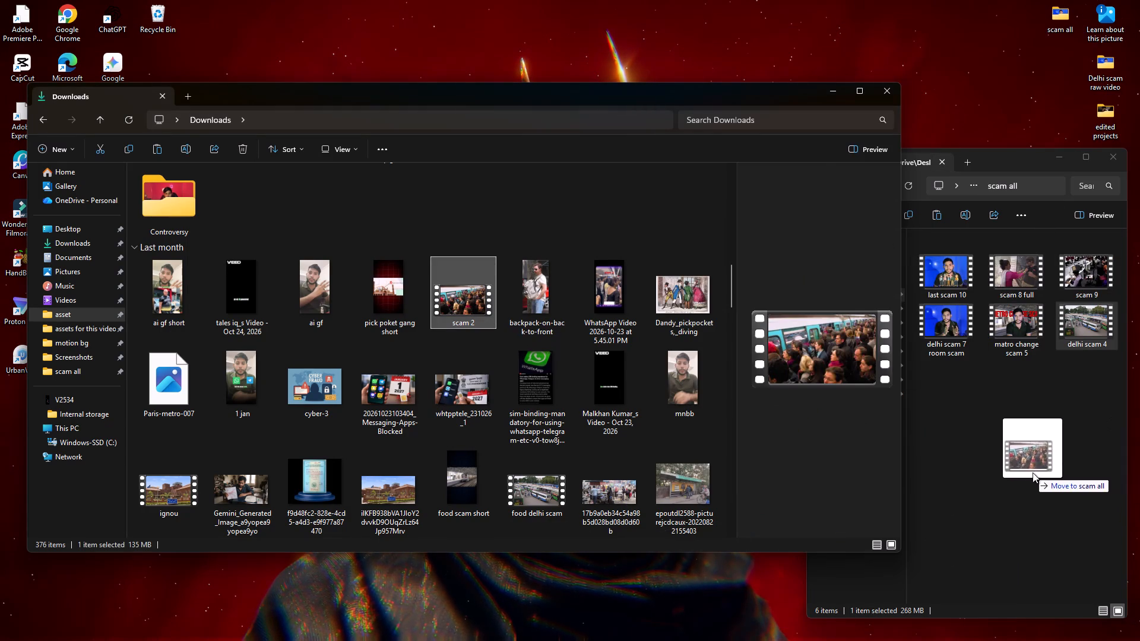
drag(1033, 472, 1033, 472)
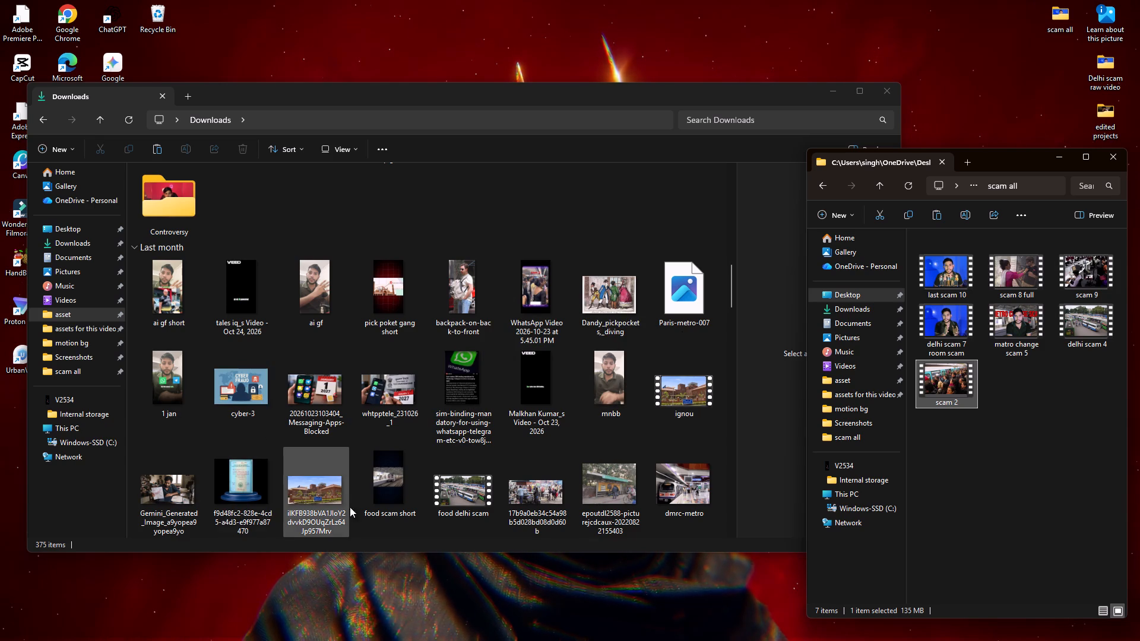
Move the "food delhi scam" video from Downloads into the "scam all" folder.
scroll(385, 494, down, 1)
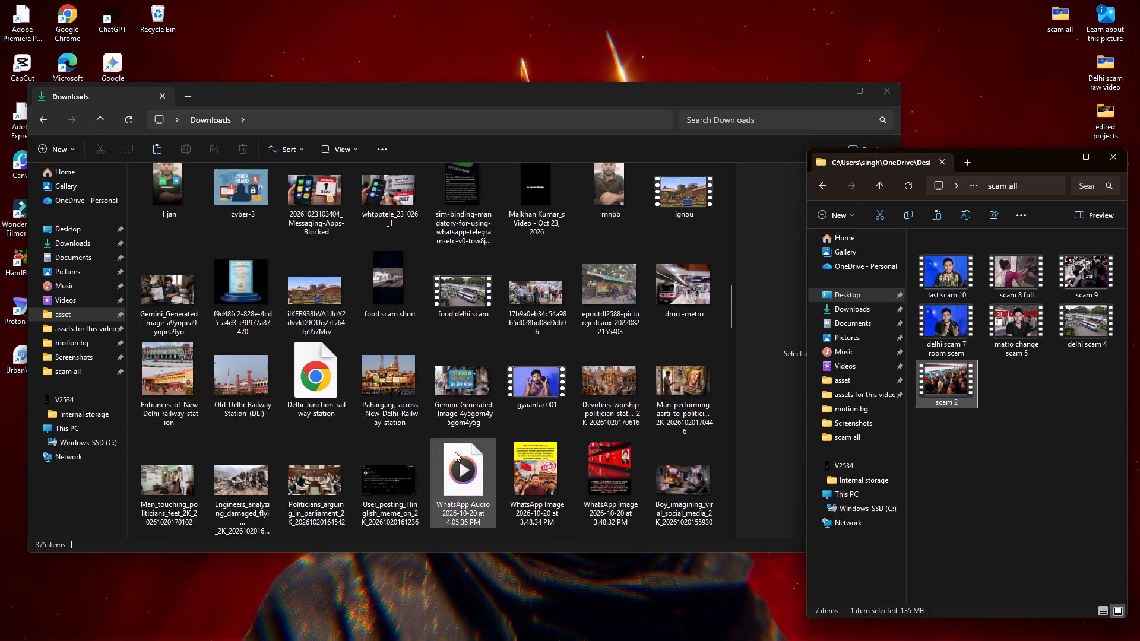
drag(456, 293, 463, 289)
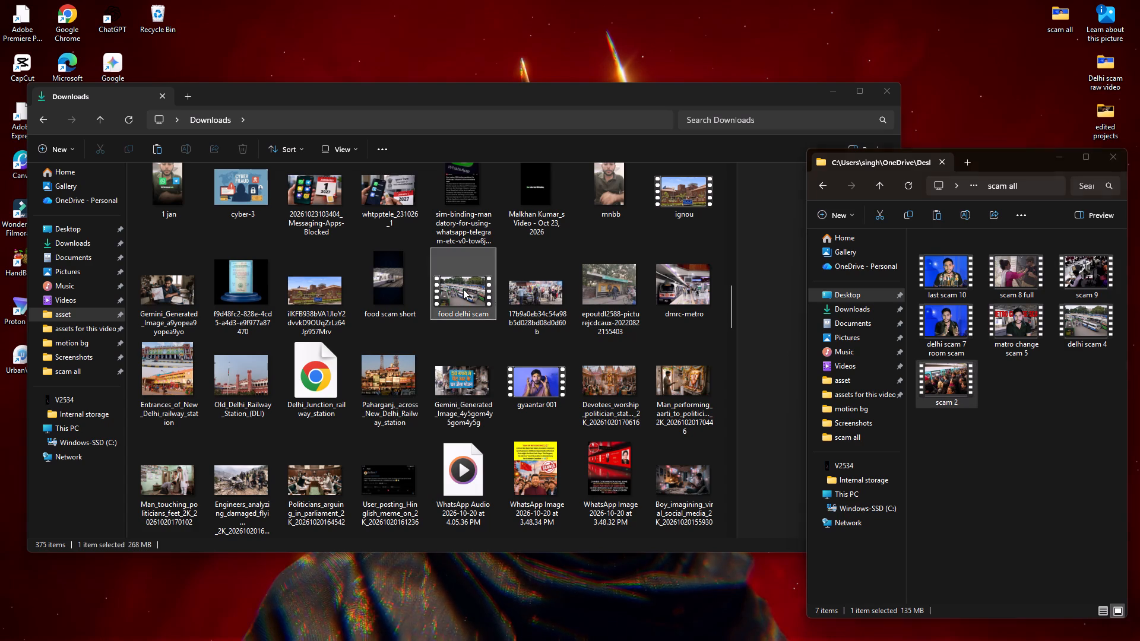
drag(463, 289, 1076, 399)
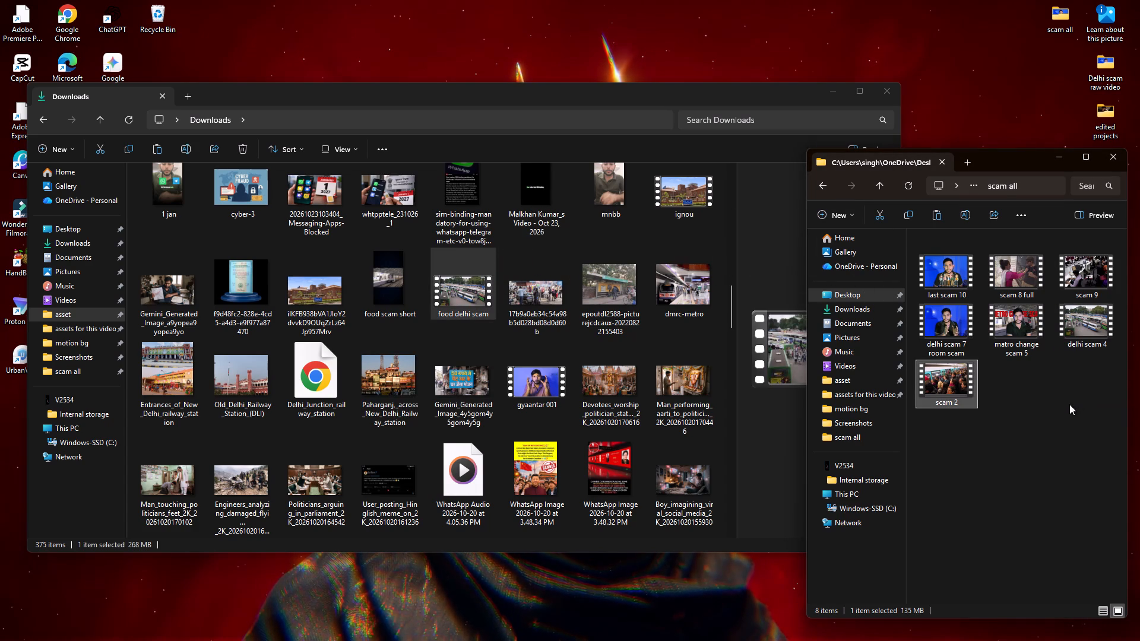
click(1047, 454)
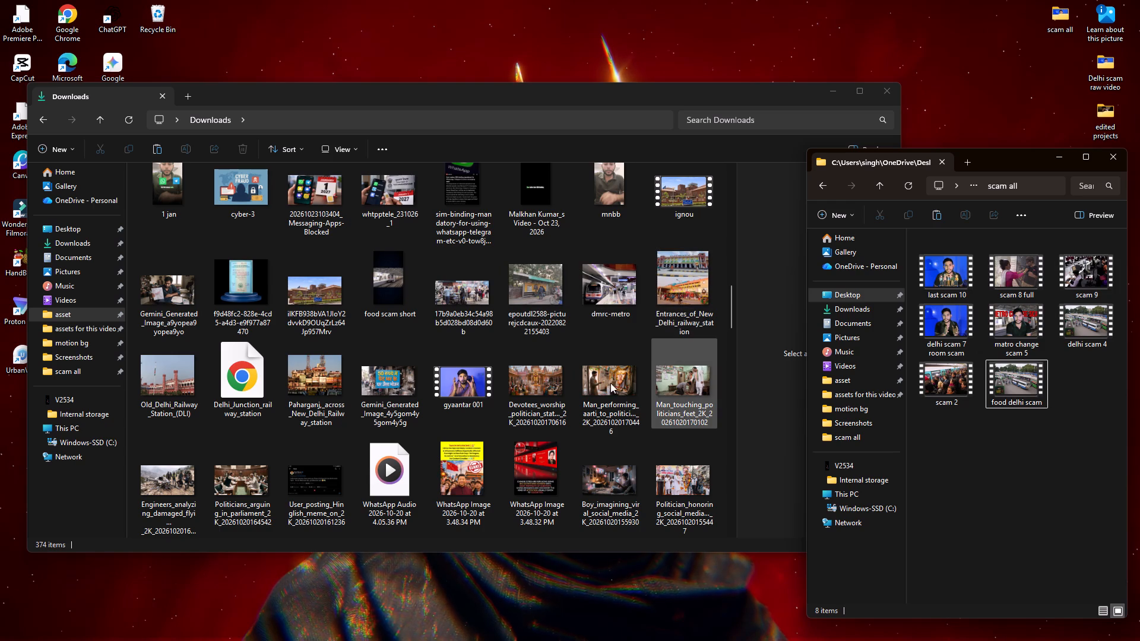
Move the "delhi scam 2" video from Downloads into the "scam all" folder.
scroll(353, 383, down, 2)
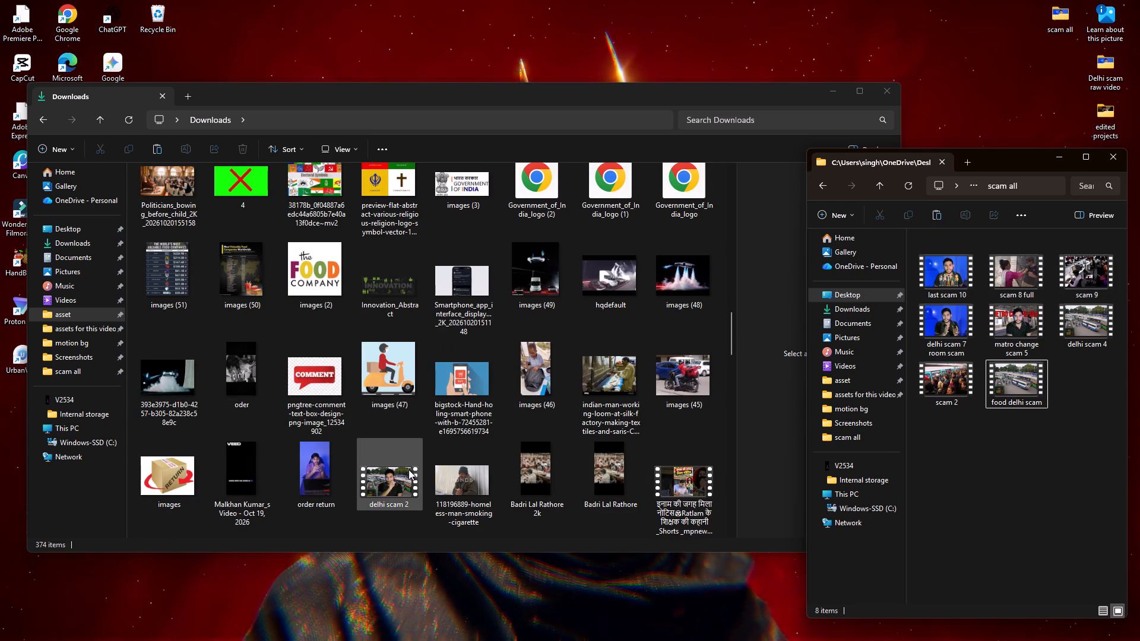
drag(390, 477, 1080, 420)
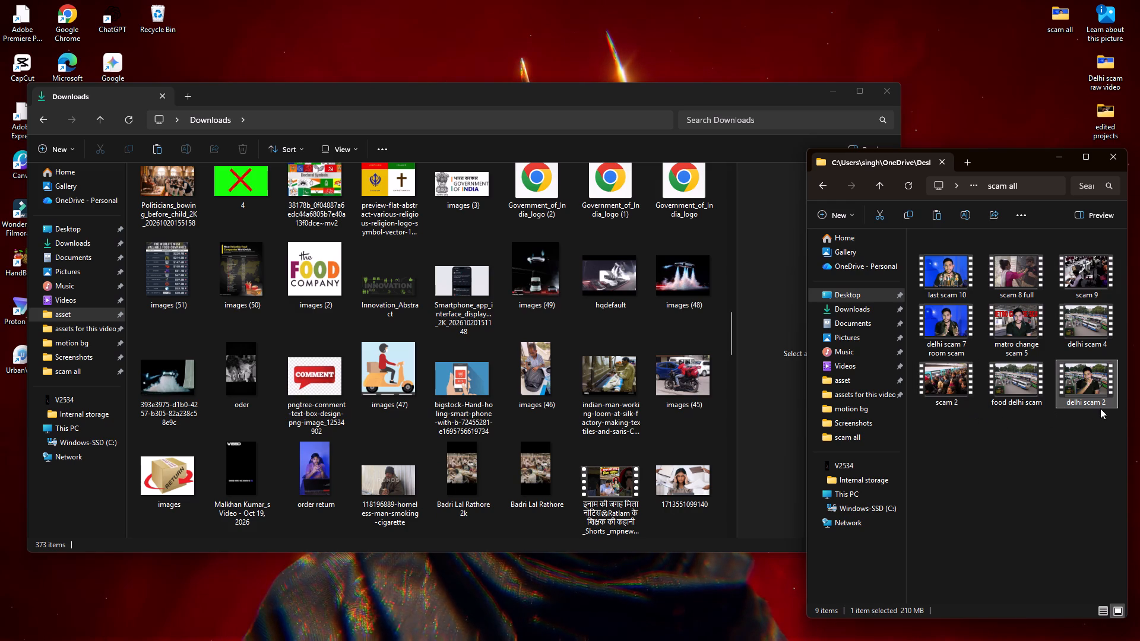
Look through the older Downloads files for remaining scam videos and move "delhi scam" into the "scam all" folder.
scroll(645, 490, down, 2)
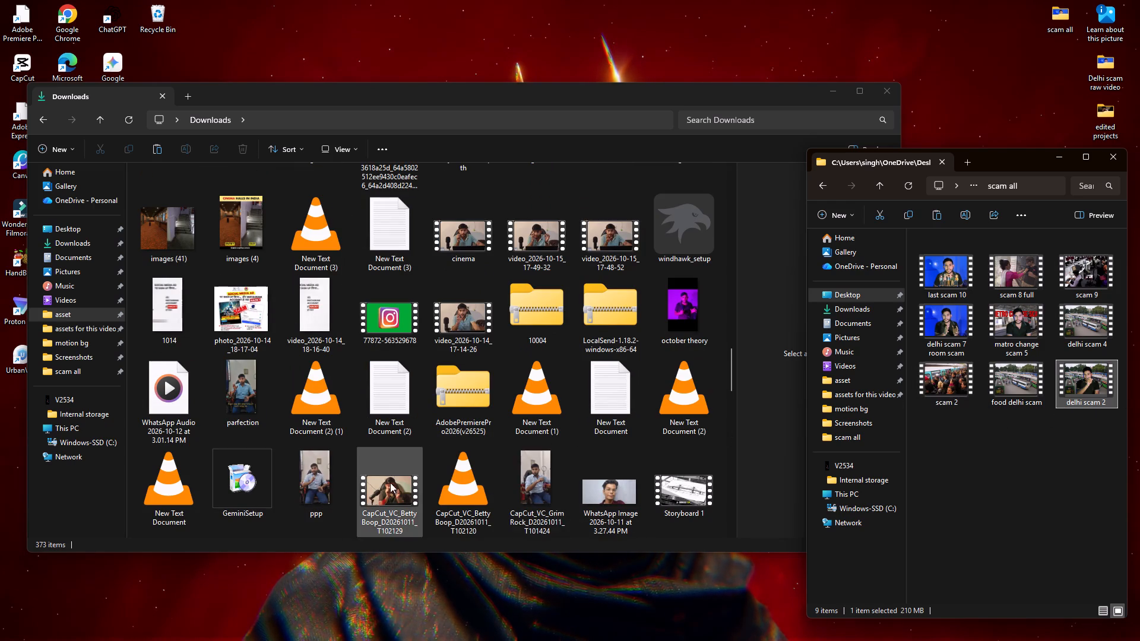
scroll(271, 456, down, 4)
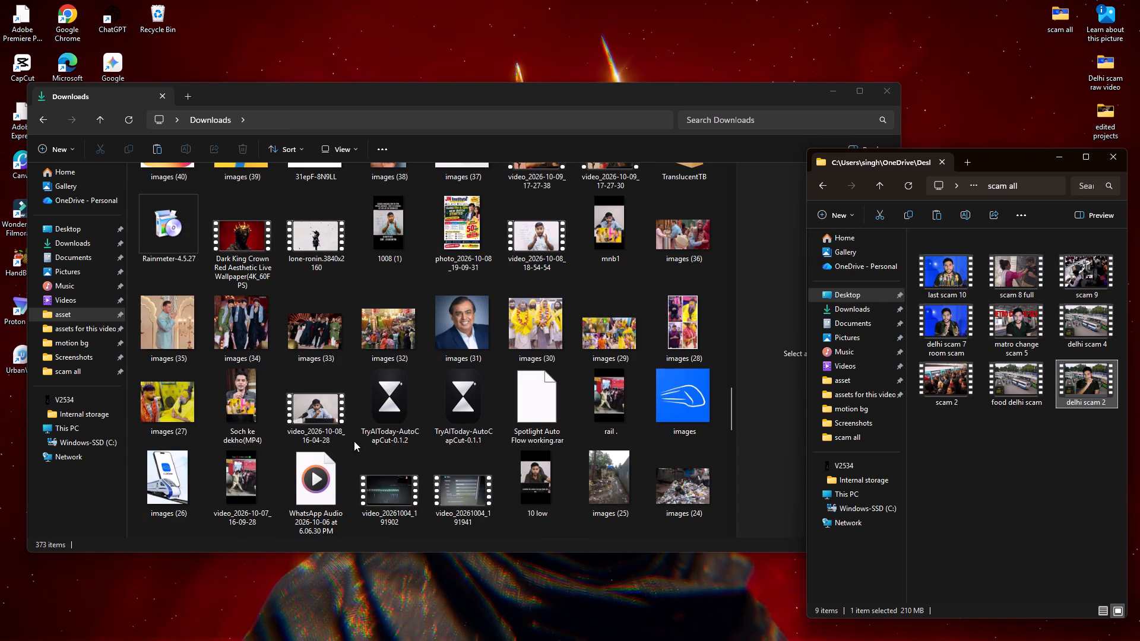
scroll(388, 441, up, 1)
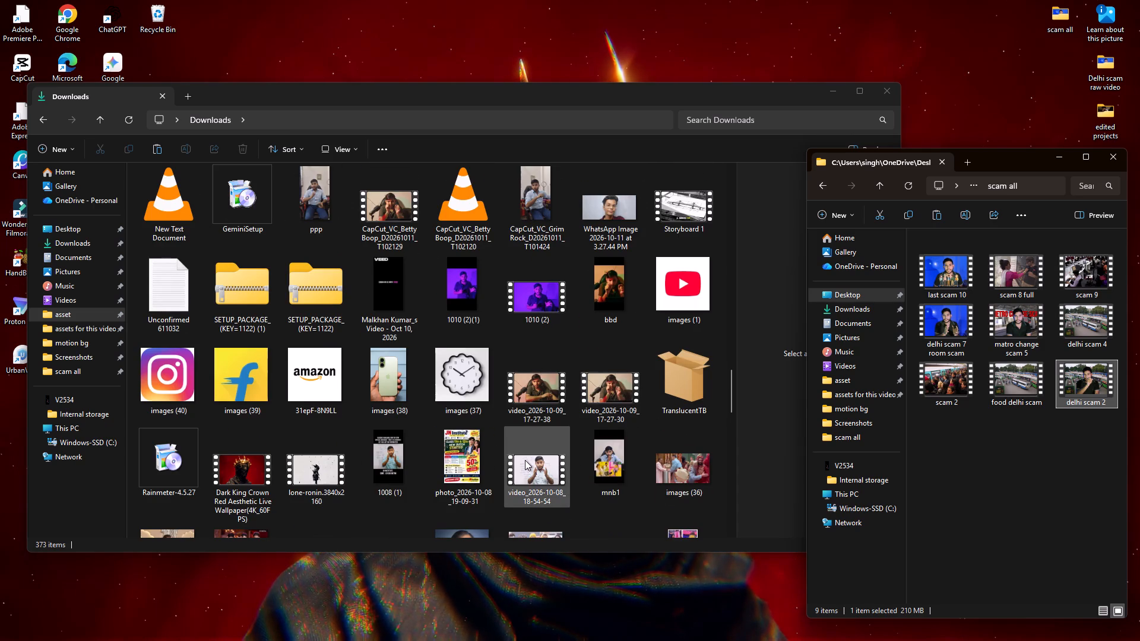
scroll(525, 460, up, 1)
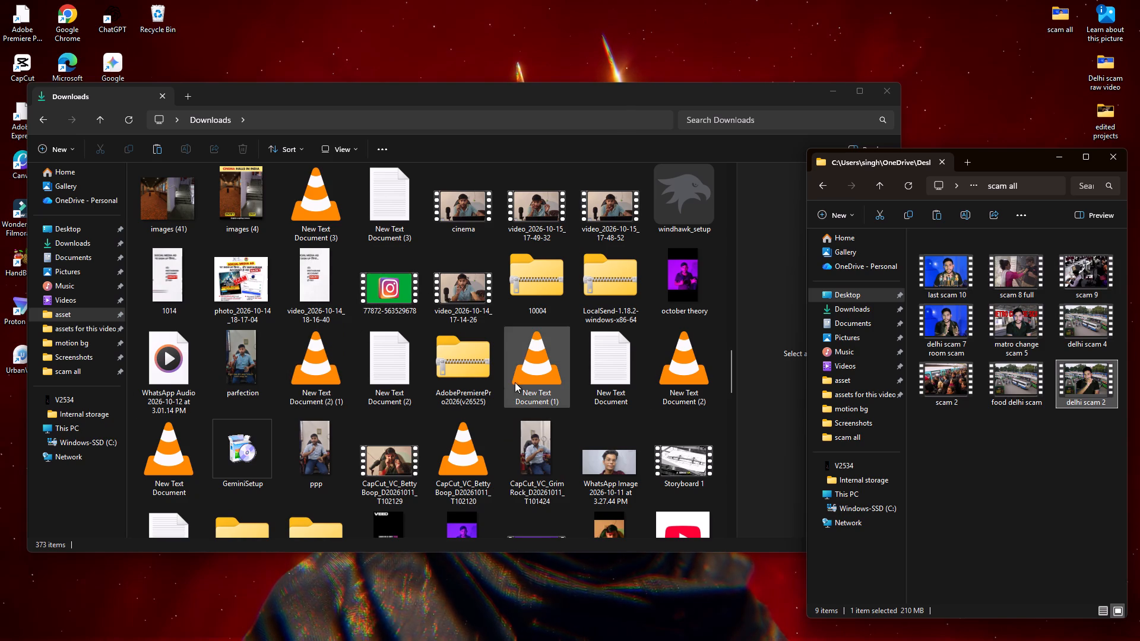
scroll(448, 385, up, 1)
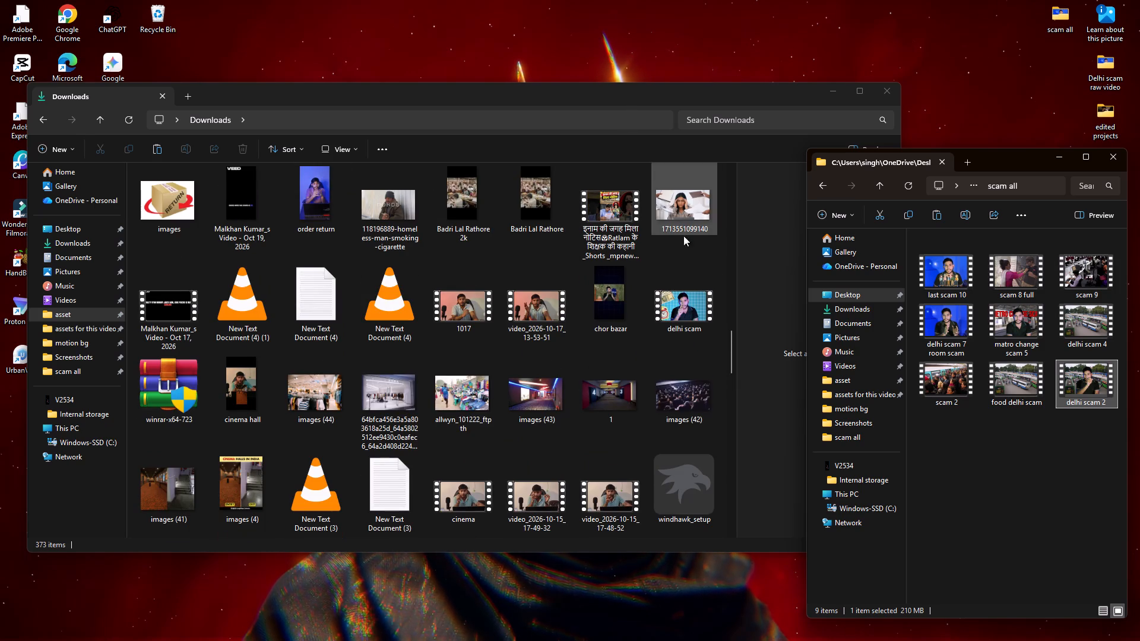
drag(689, 313, 958, 464)
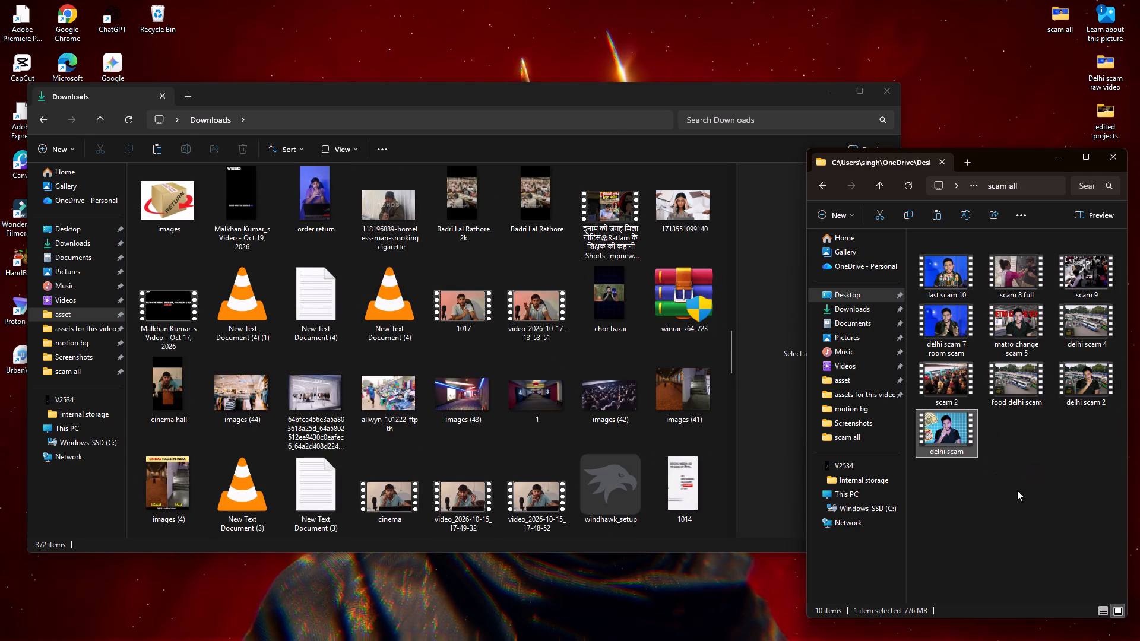
click(1017, 490)
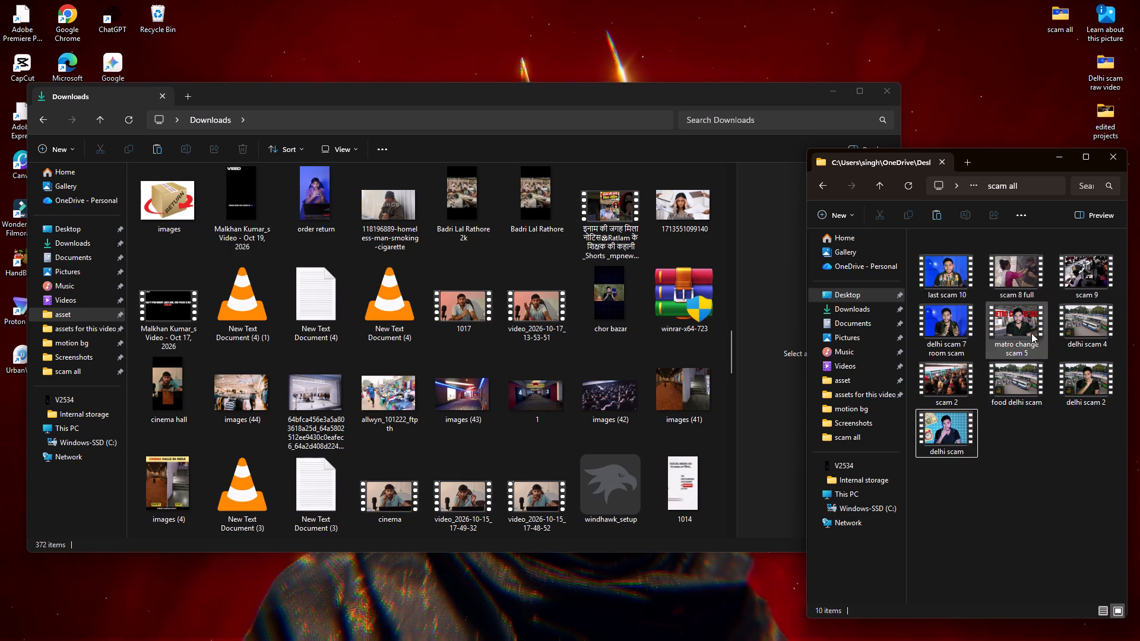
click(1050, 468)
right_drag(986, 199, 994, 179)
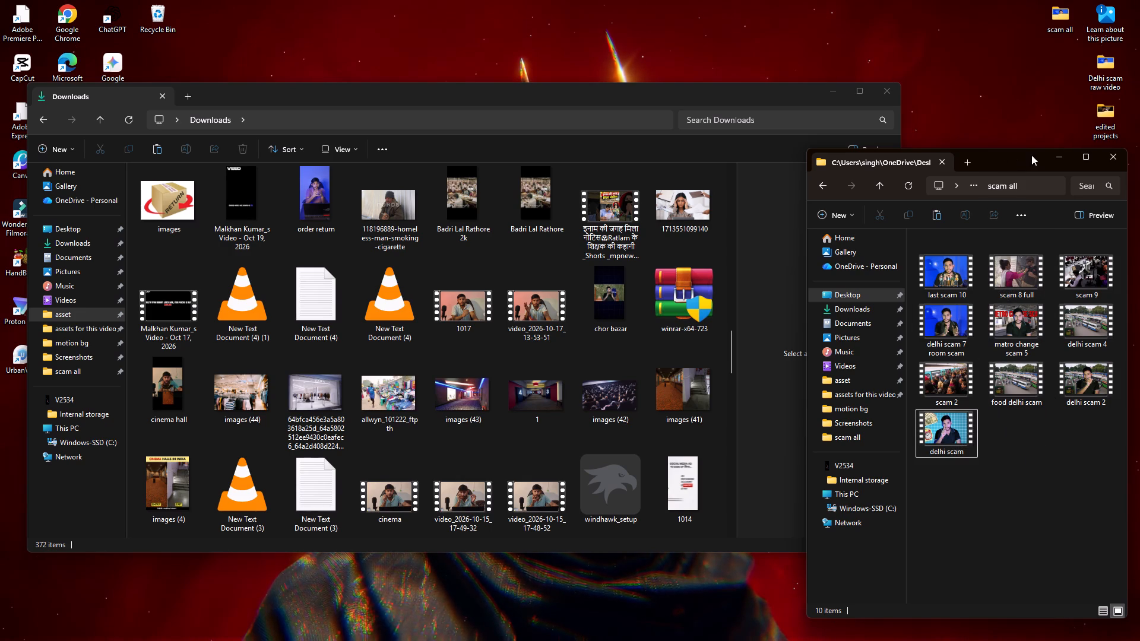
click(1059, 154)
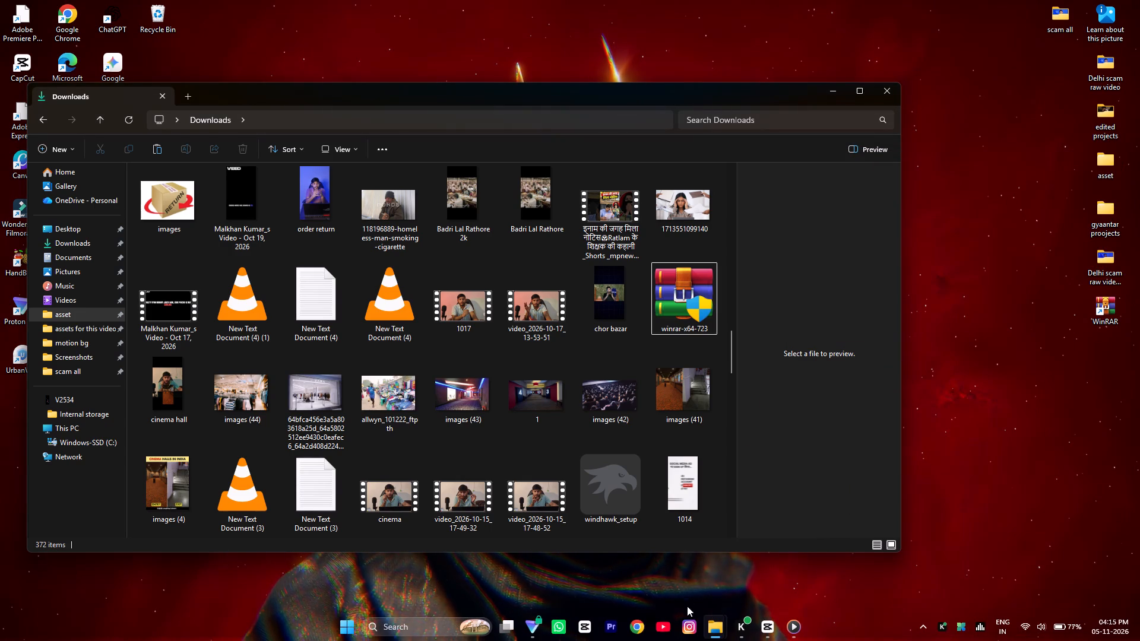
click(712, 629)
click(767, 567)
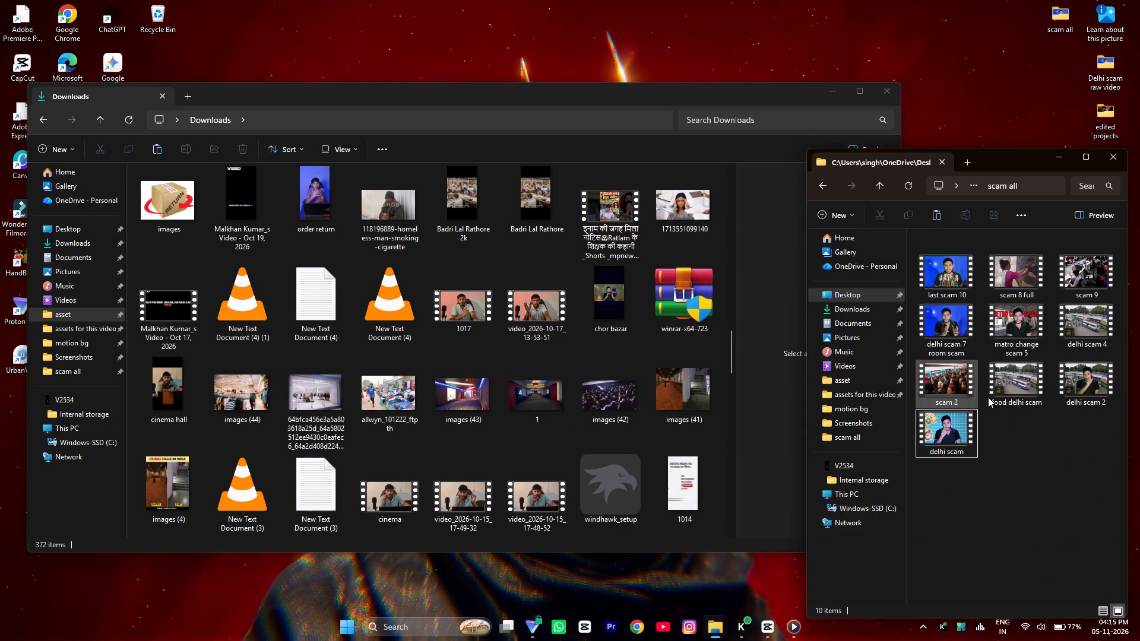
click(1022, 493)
Play the "delhi scam" video from "scam all", sampling several points to check its content, and put the player away.
double_click(961, 440)
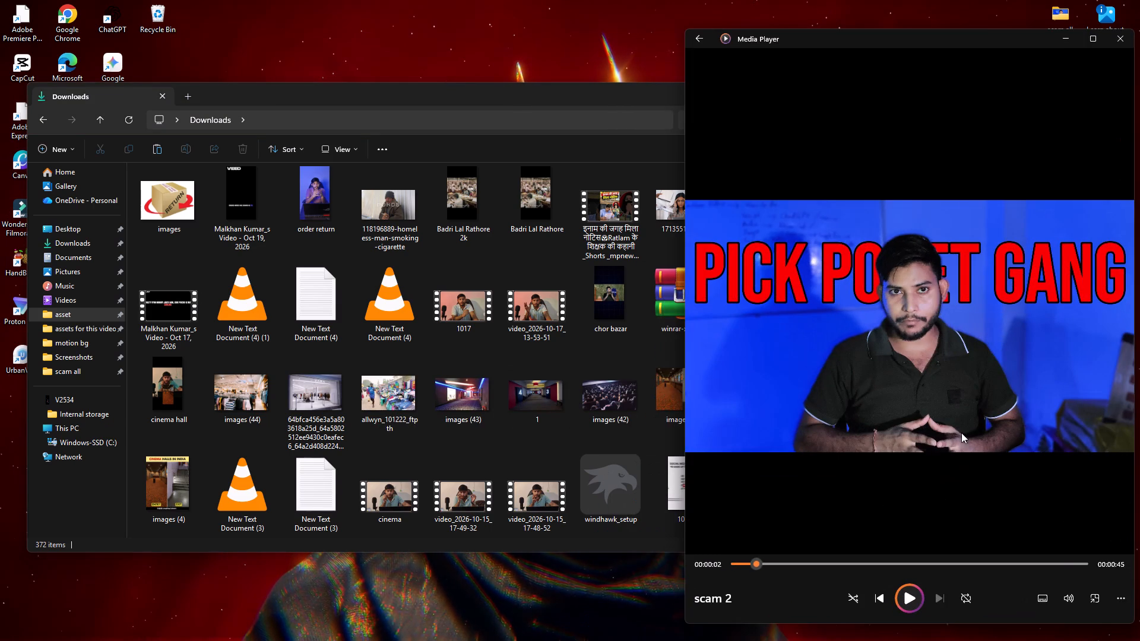
drag(985, 34, 624, 33)
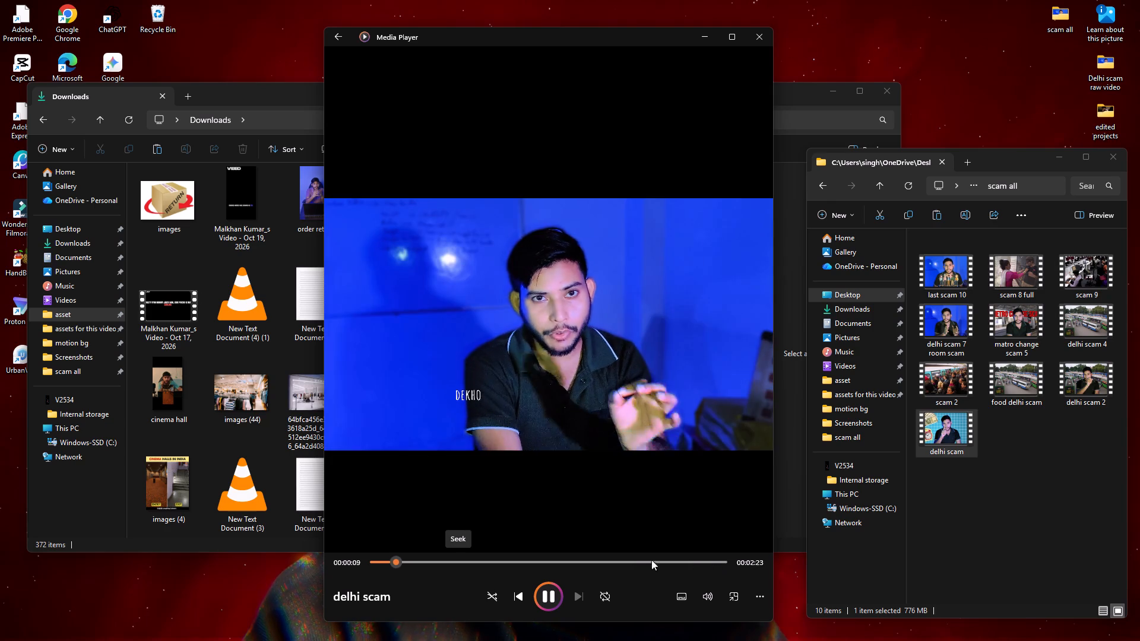
click(498, 560)
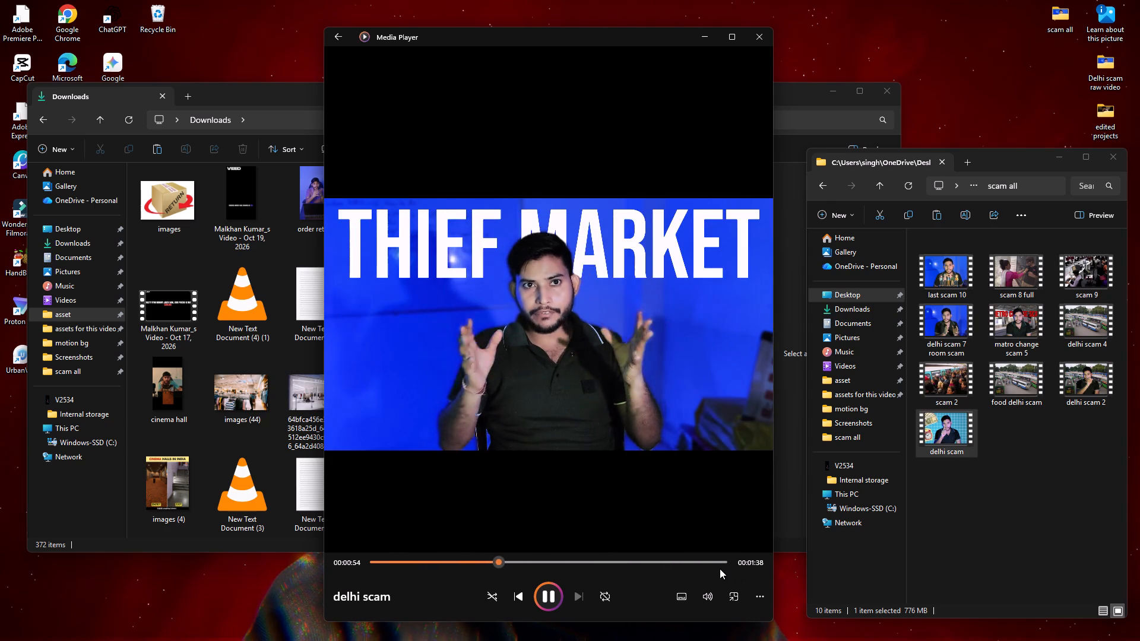
click(460, 561)
key(space)
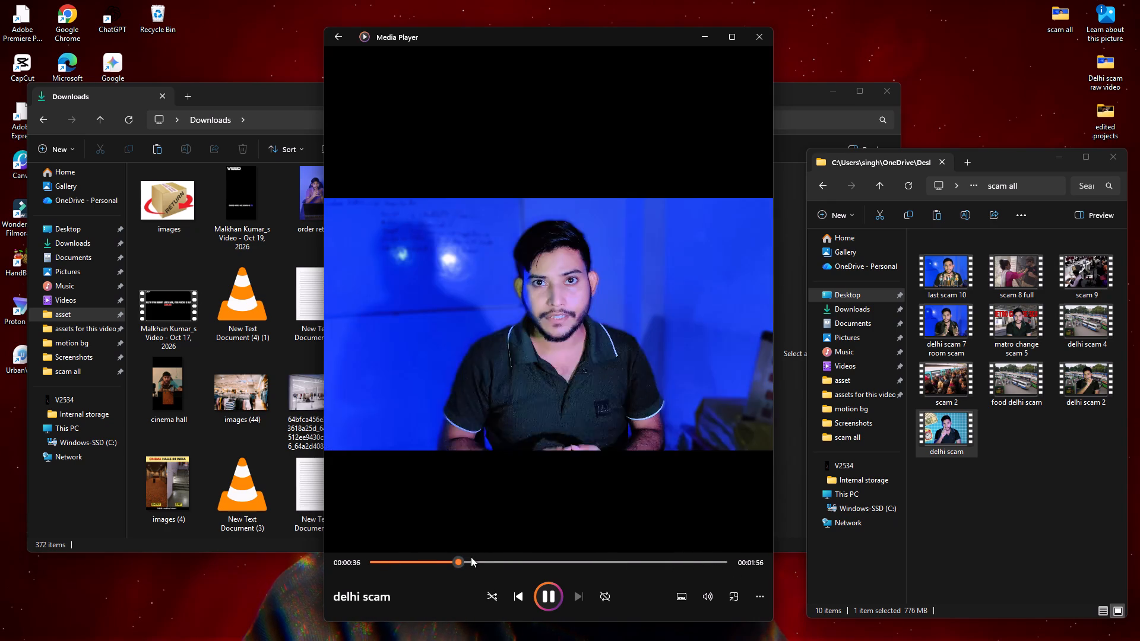
key(space)
key(space)
key(space)
key(space)
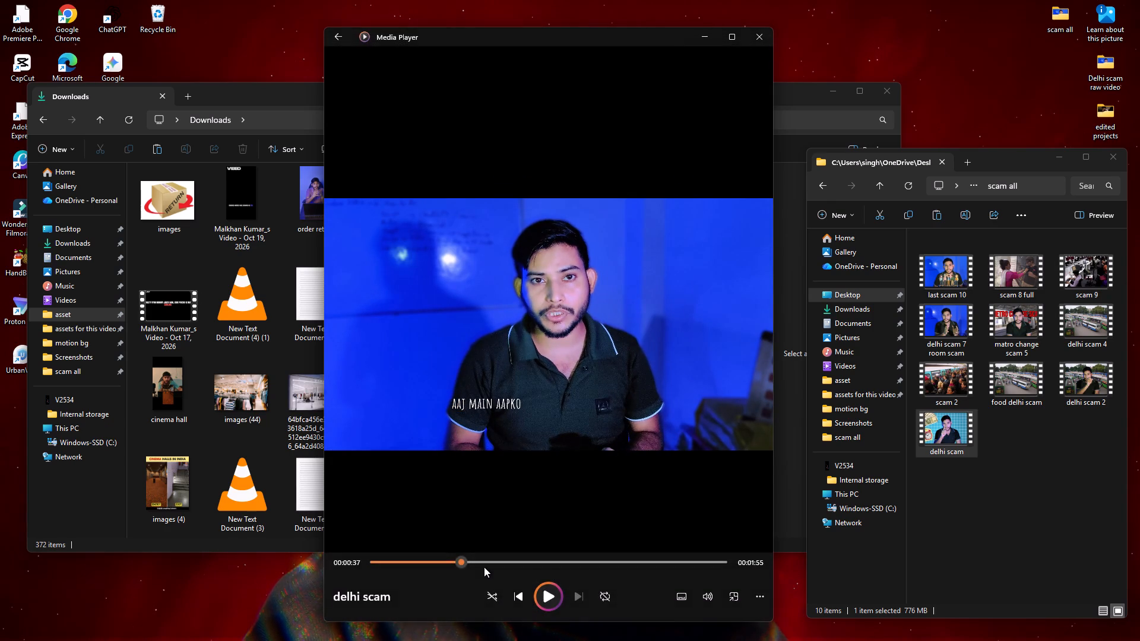
key(space)
click(546, 604)
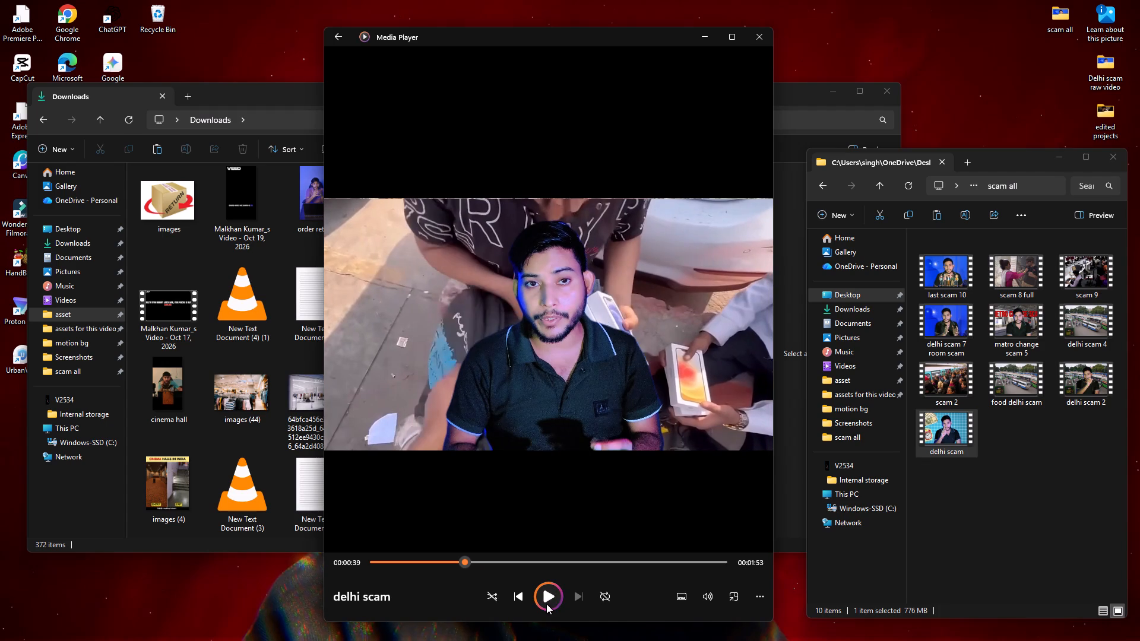
click(546, 604)
double_click(546, 604)
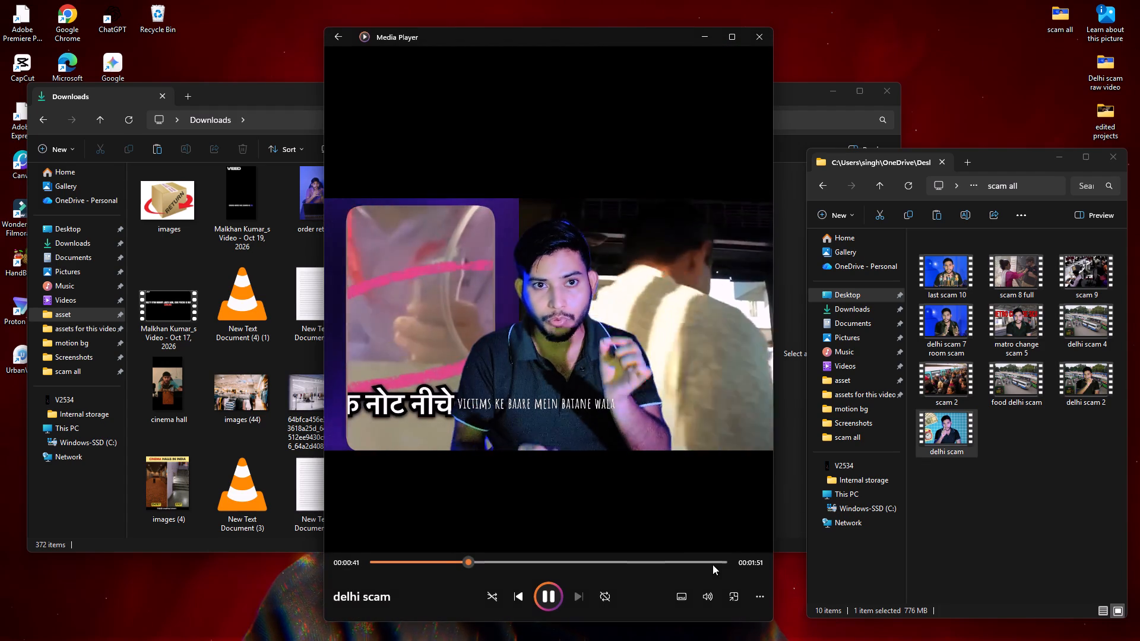
click(1034, 505)
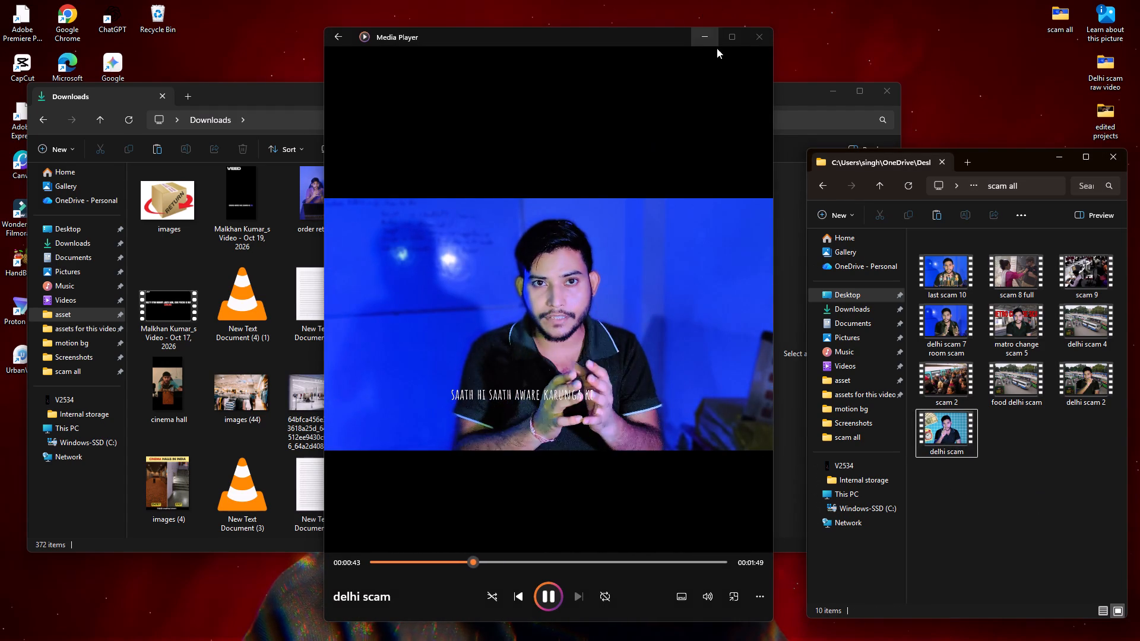
click(710, 39)
Play the openings of "delhi scam 2", "scam 2", "food delhi scam" and "delhi scam 4" in "scam all" to compare their content.
double_click(1087, 386)
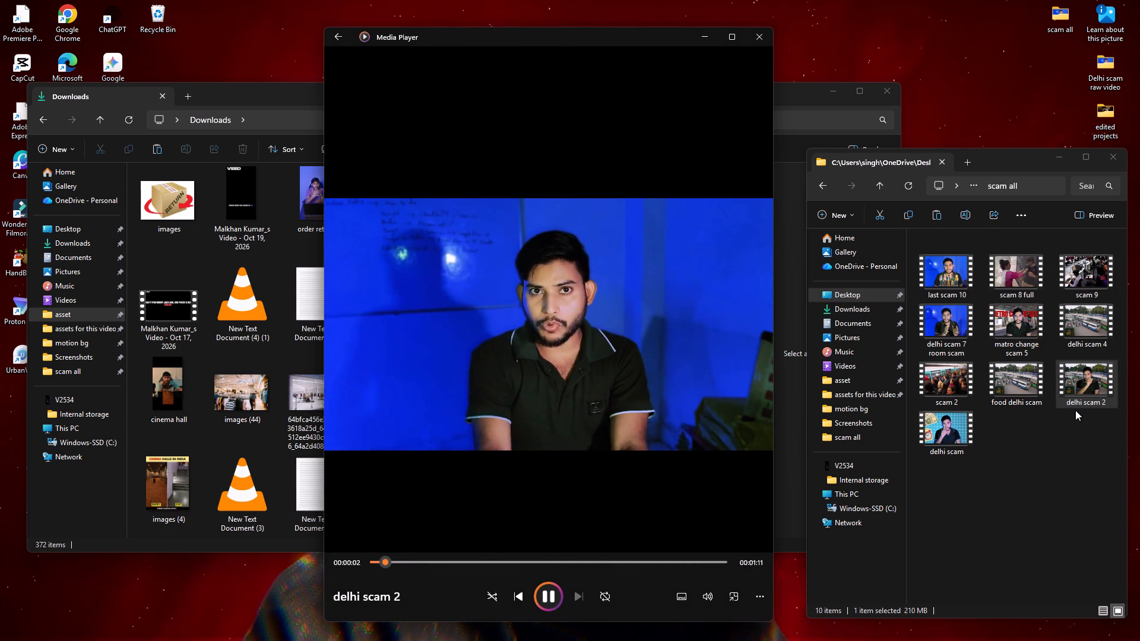
double_click(949, 379)
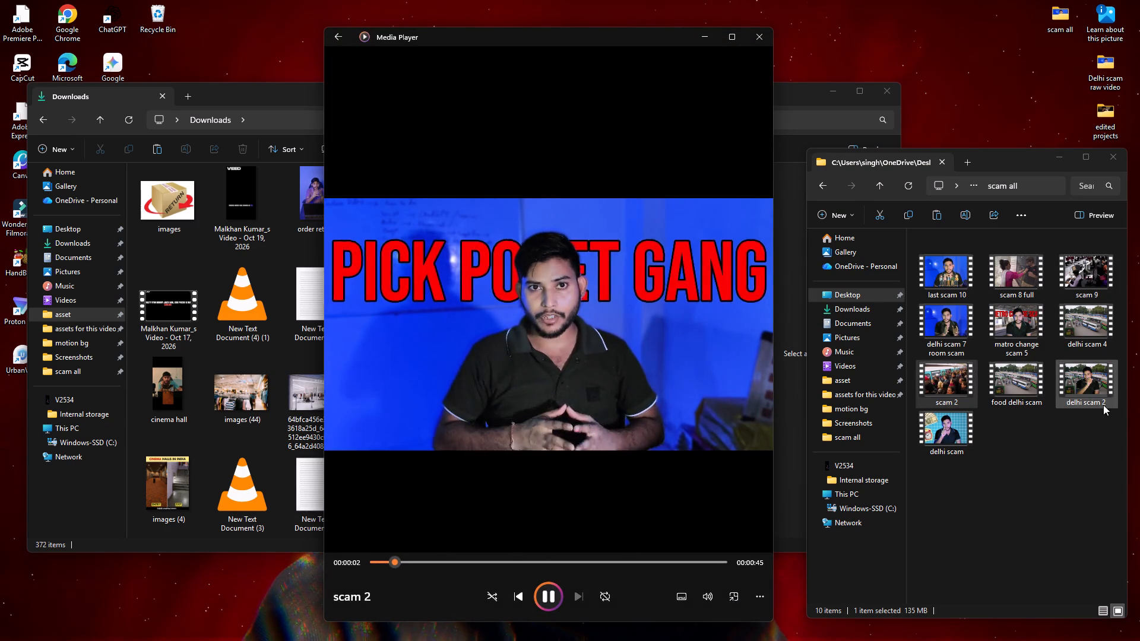
double_click(1015, 379)
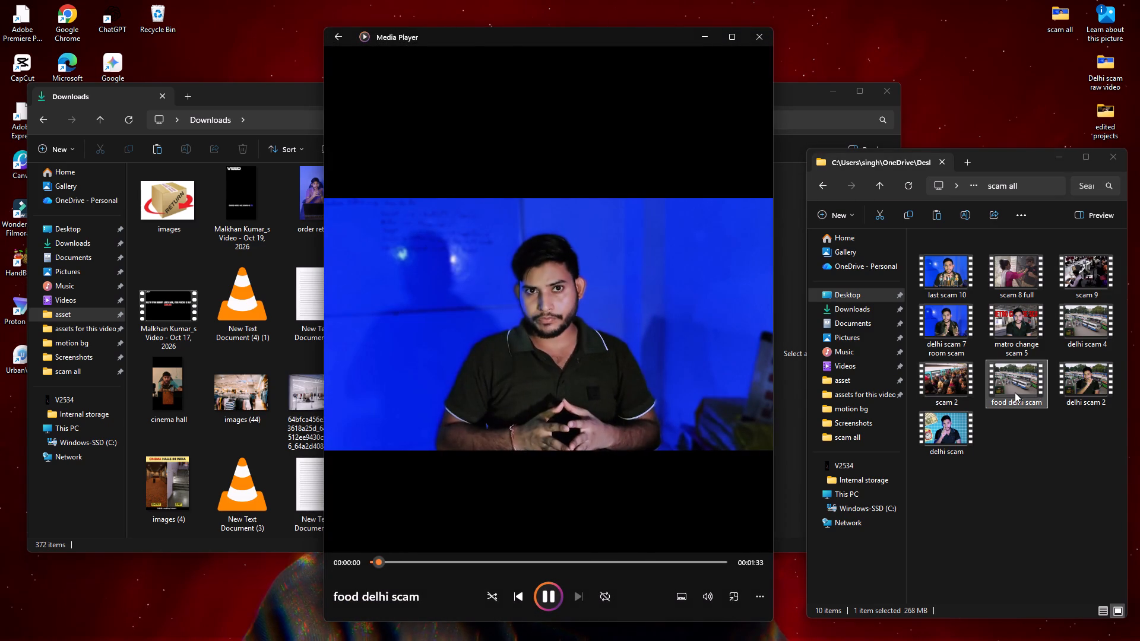
double_click(1097, 314)
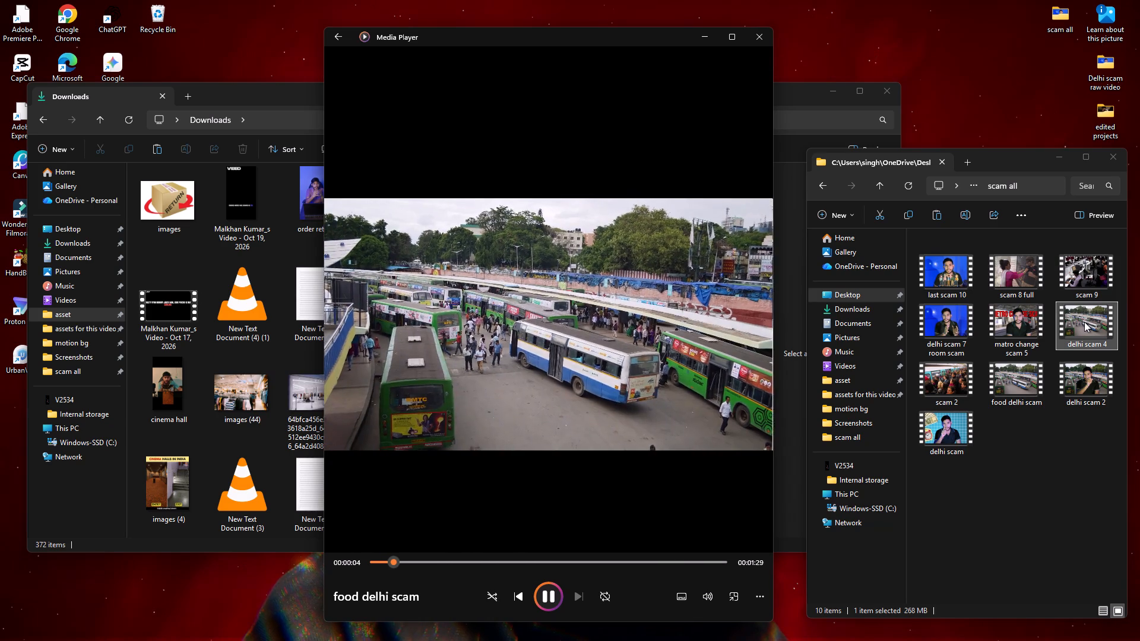
double_click(1084, 328)
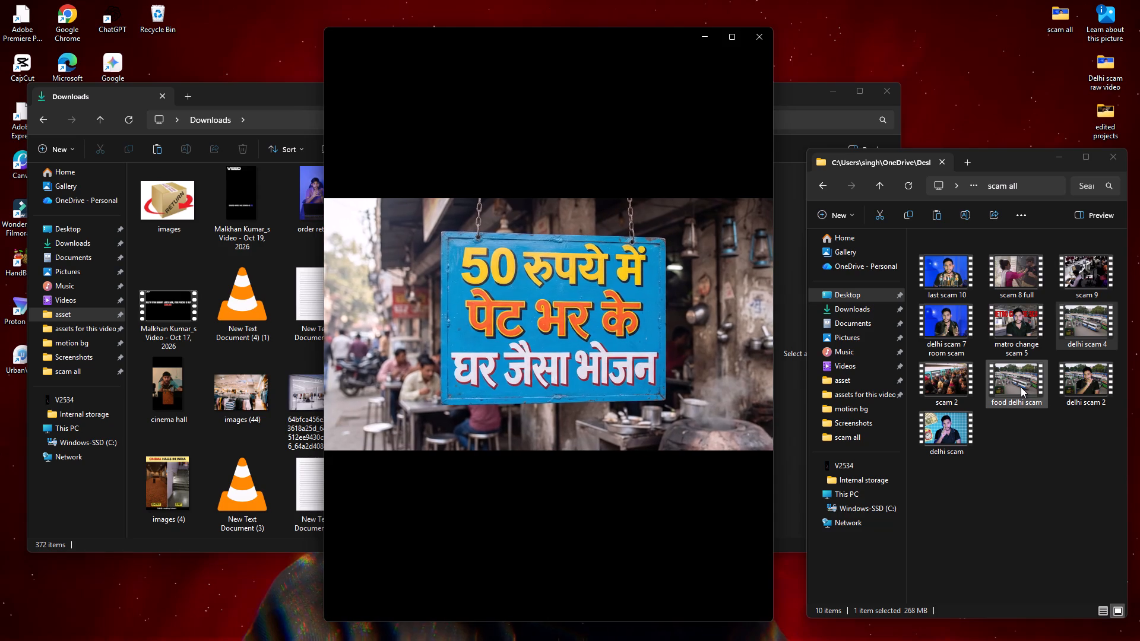
double_click(1025, 379)
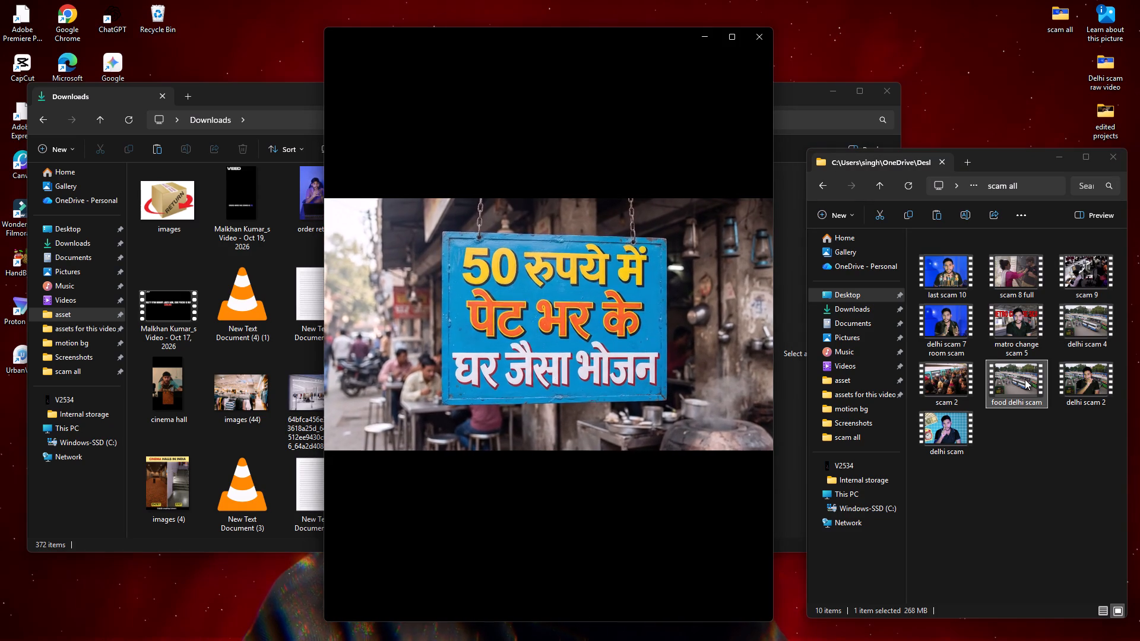
double_click(1018, 383)
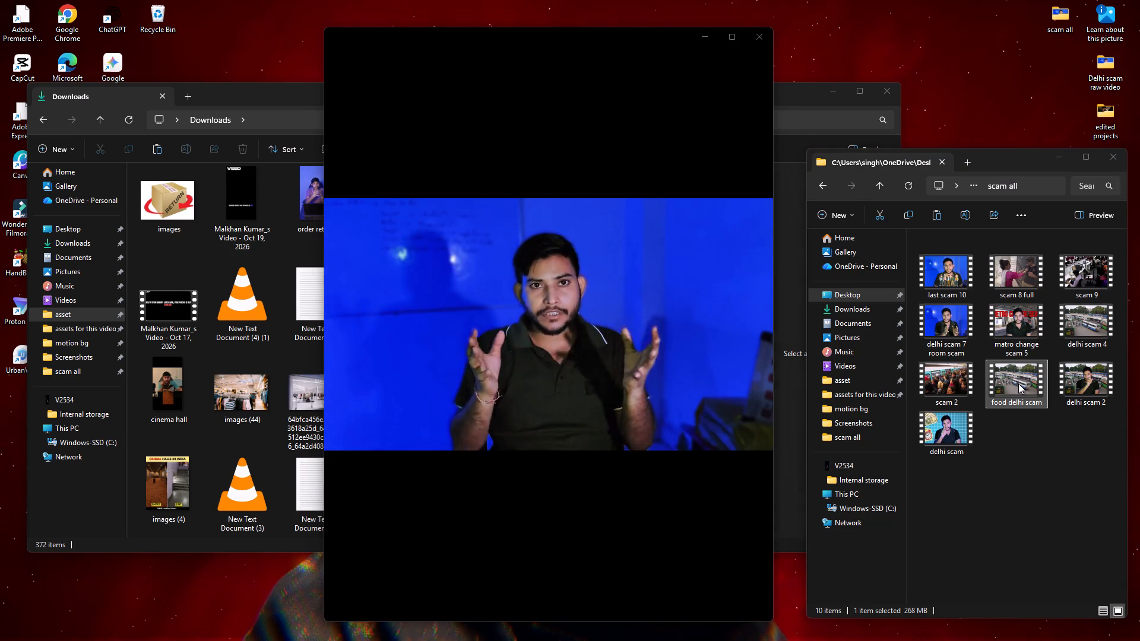
Play "food delhi scam" from about the 13-second mark to check its content.
right_click(1018, 383)
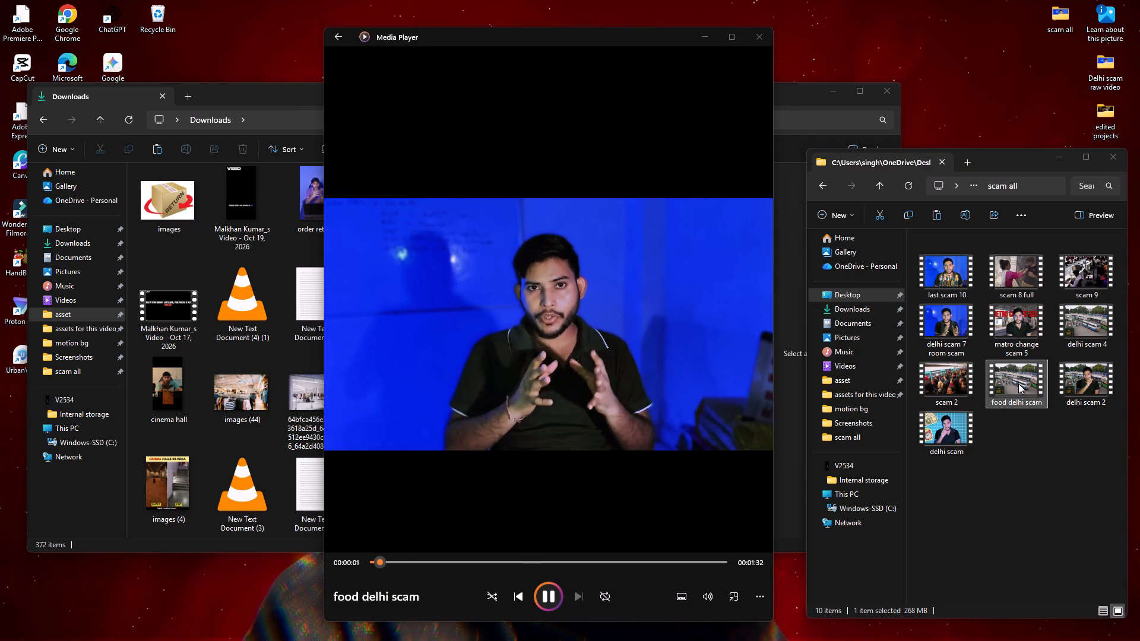
click(1049, 479)
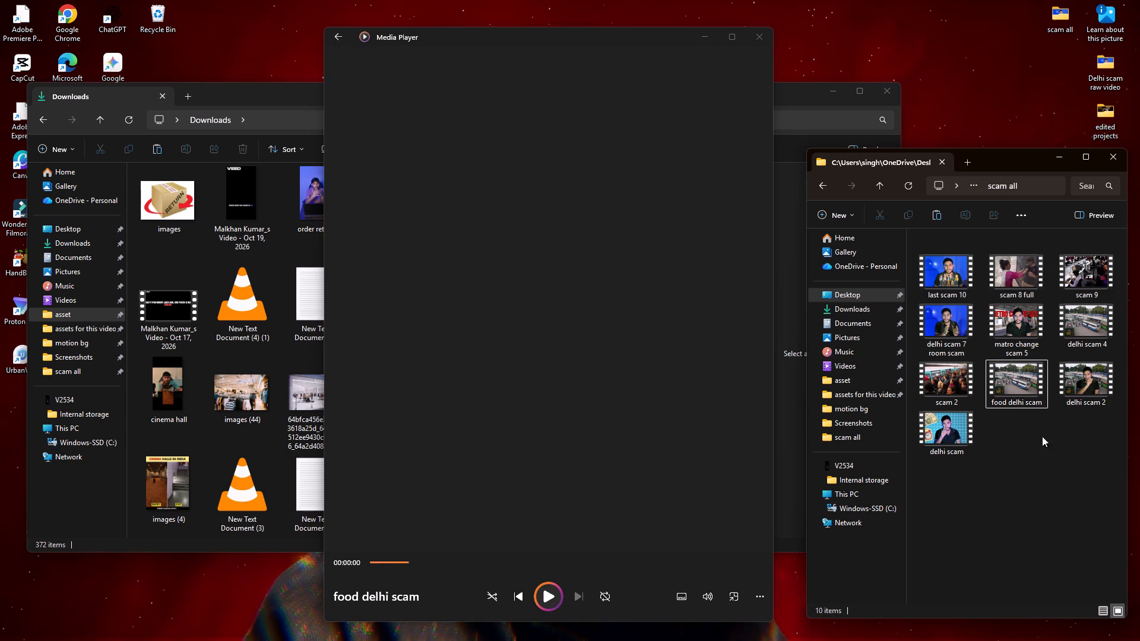
click(422, 559)
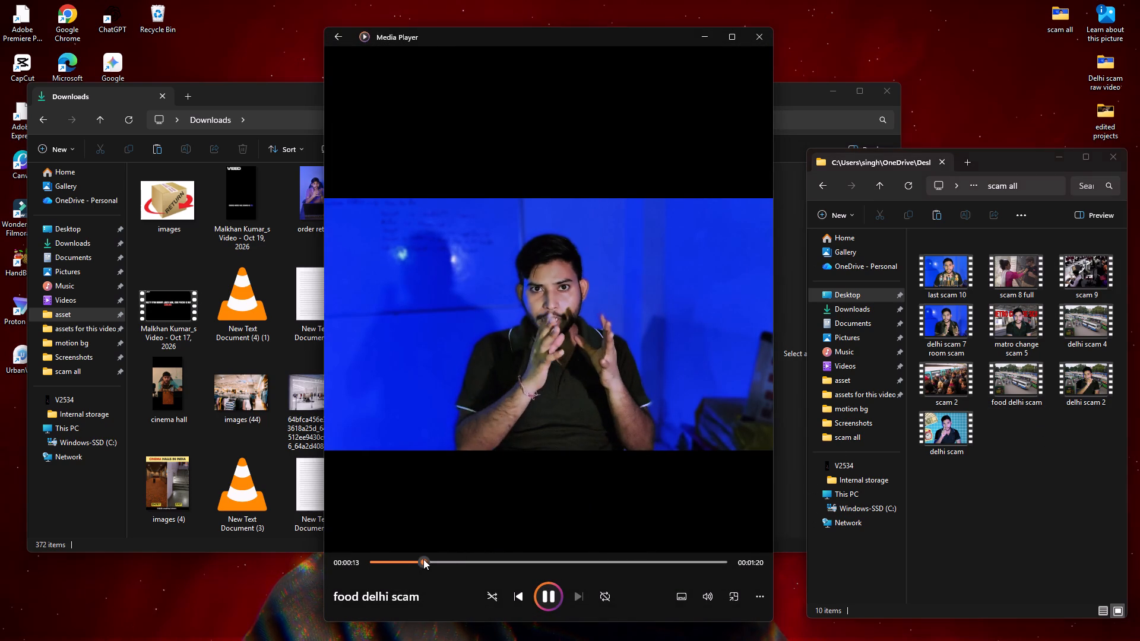
key(space)
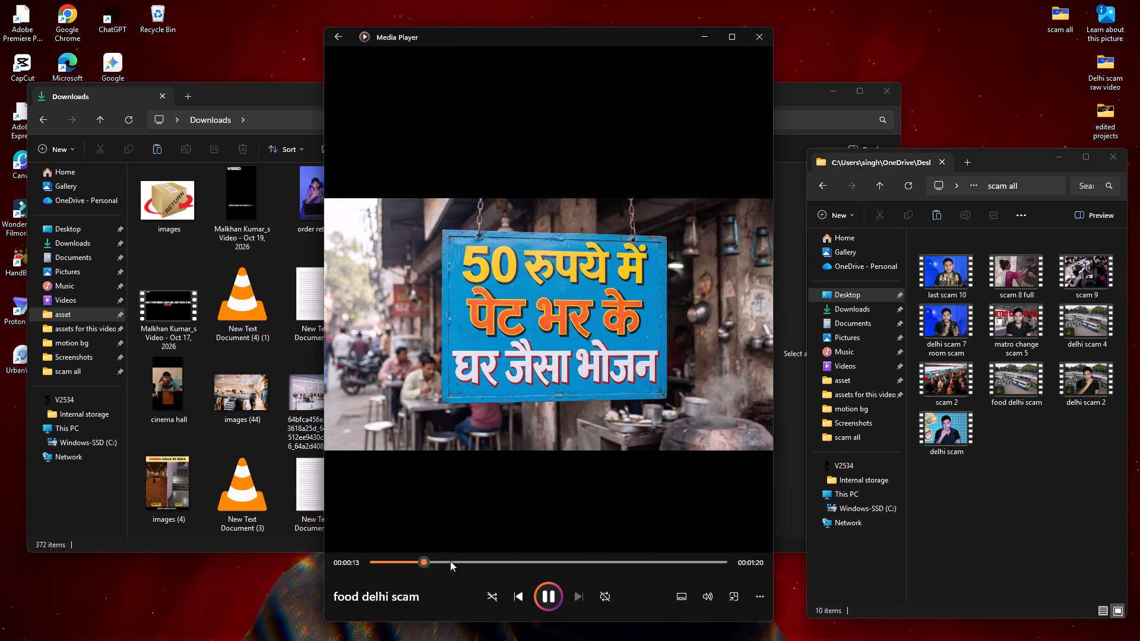
key(space)
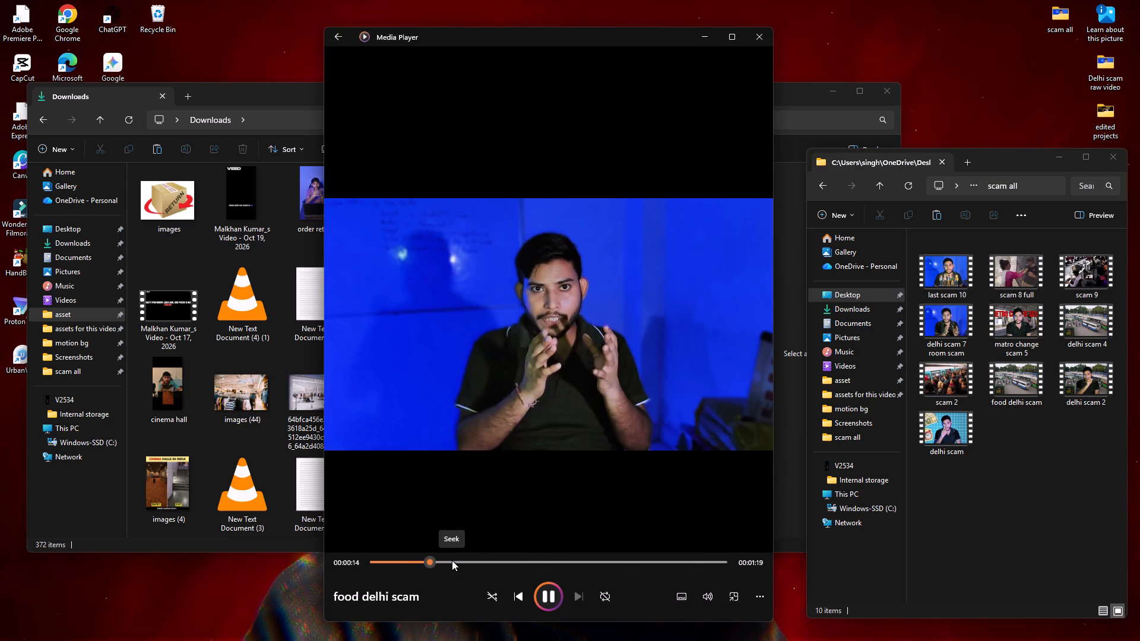
Delete the "food delhi scam" video from the "scam all" folder and close the media player.
click(999, 452)
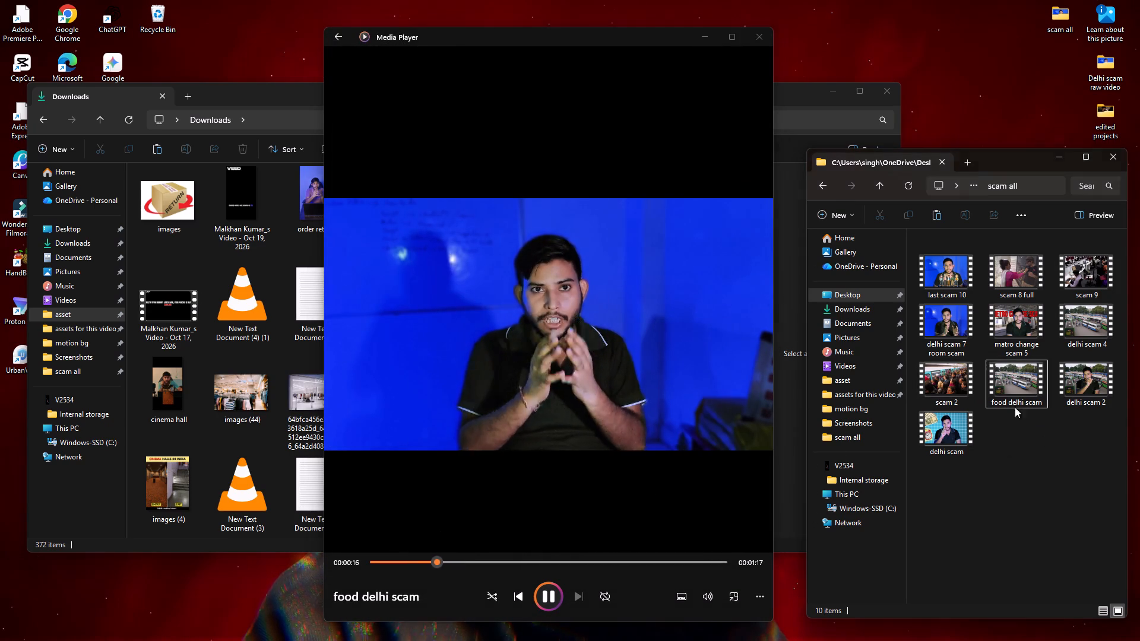
click(1016, 391)
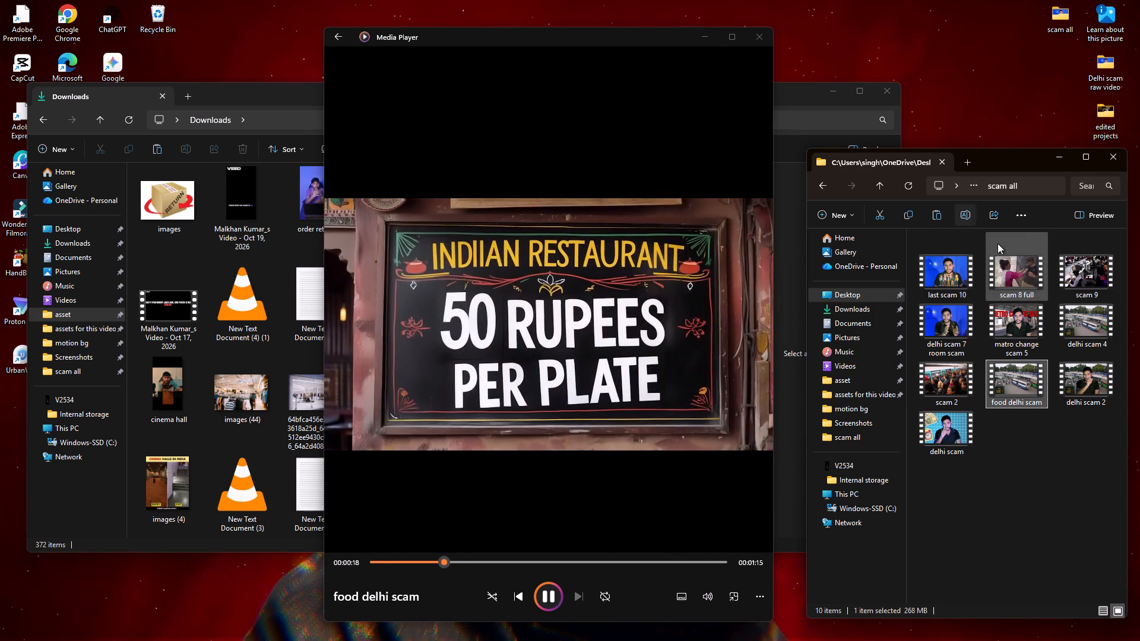
right_click(1018, 354)
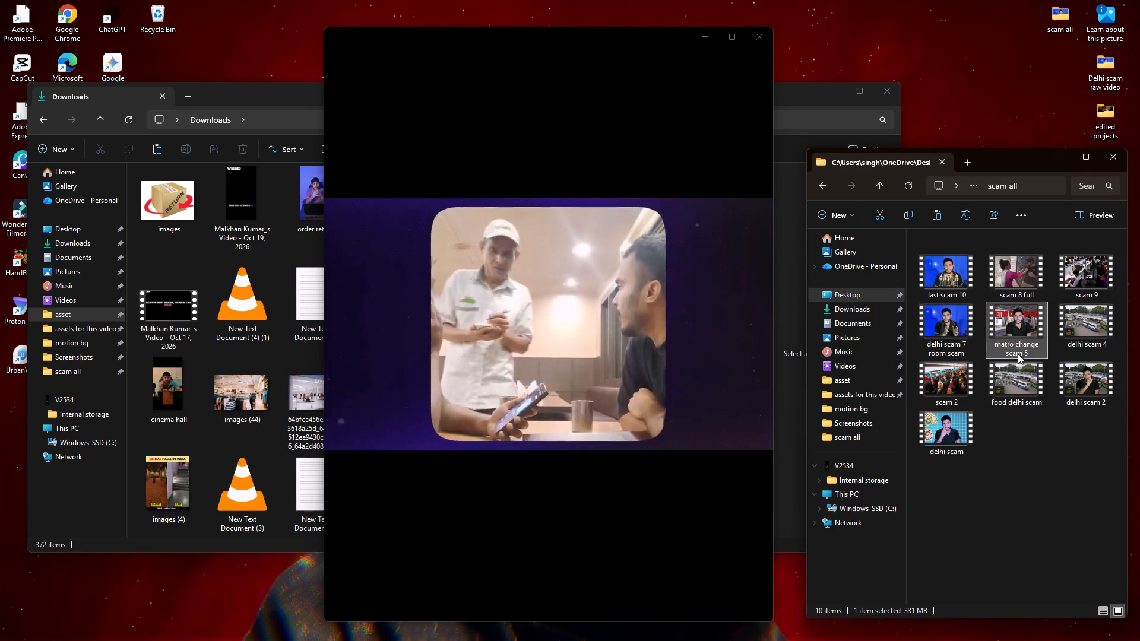
click(1022, 447)
right_click(1019, 384)
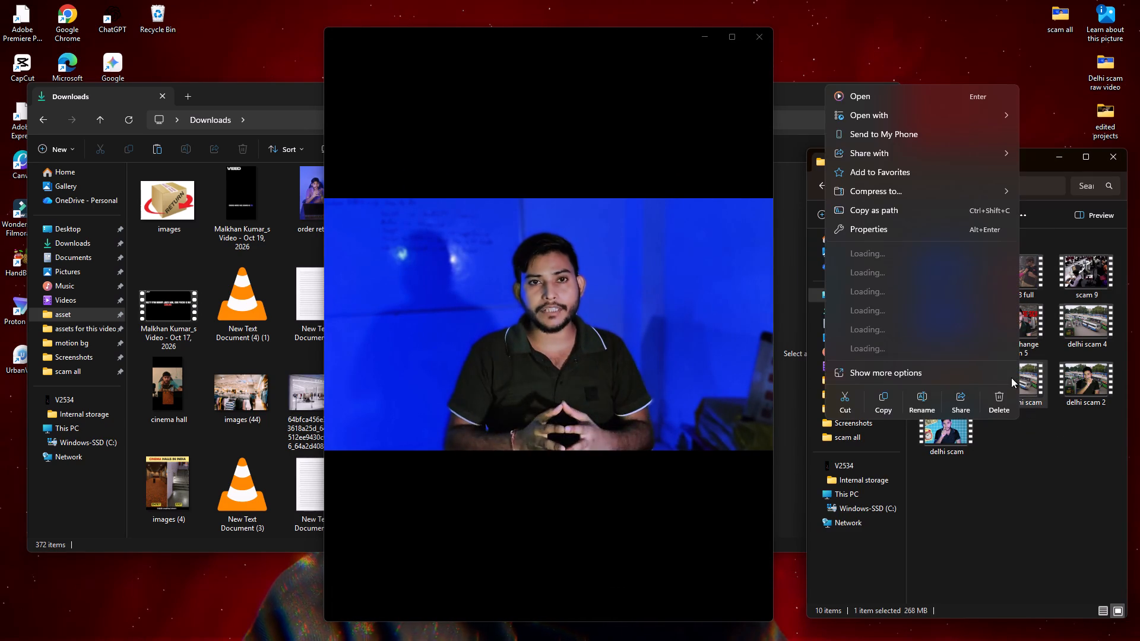
click(1030, 454)
right_click(1008, 387)
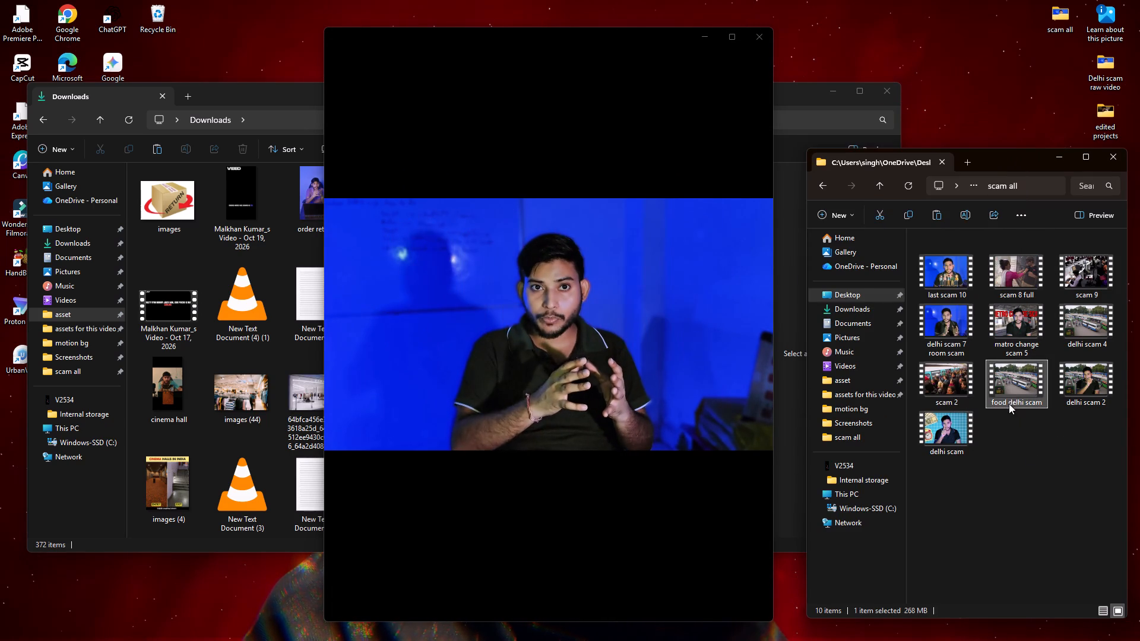
click(974, 406)
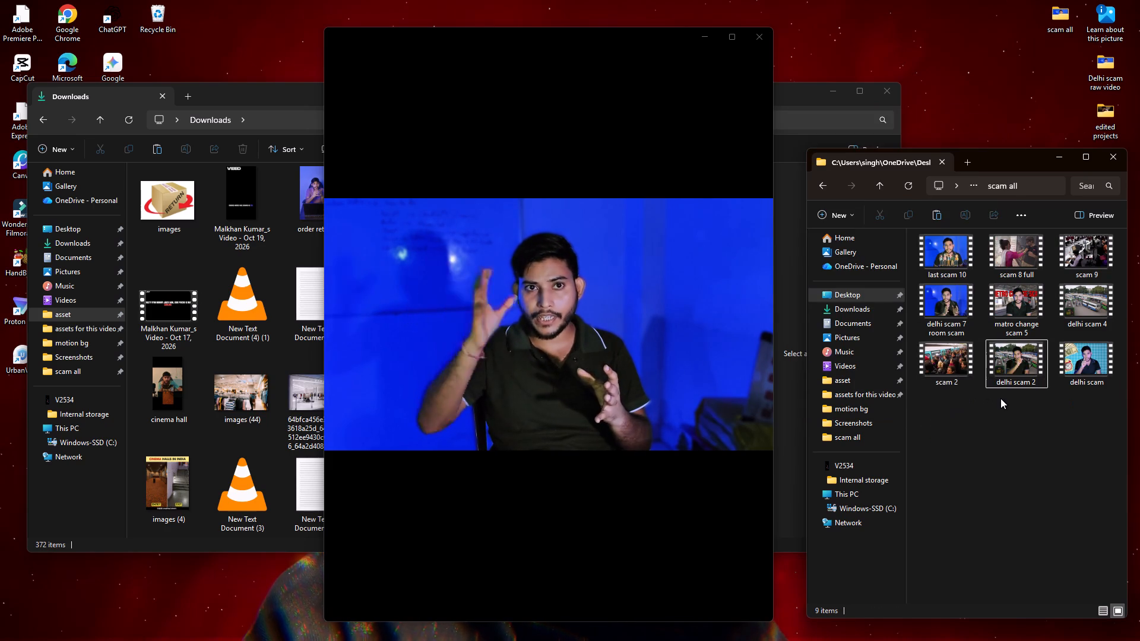
click(1015, 450)
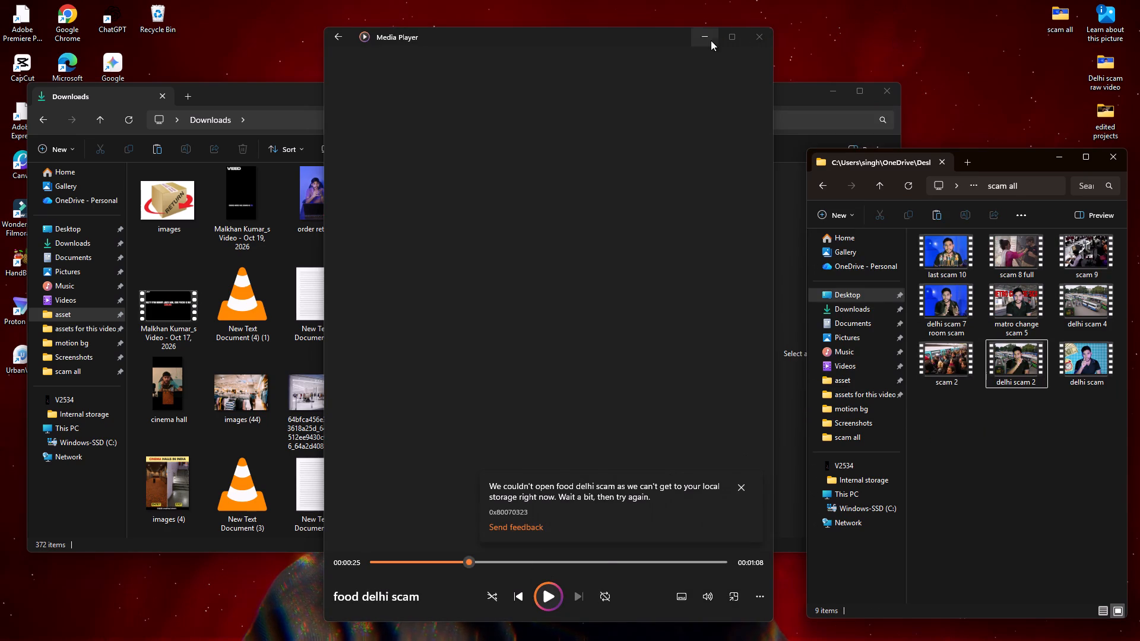
click(757, 35)
Put the "scam all" window away and look through the older Downloads files down to the end for remaining scam videos.
scroll(1062, 483, up, 4)
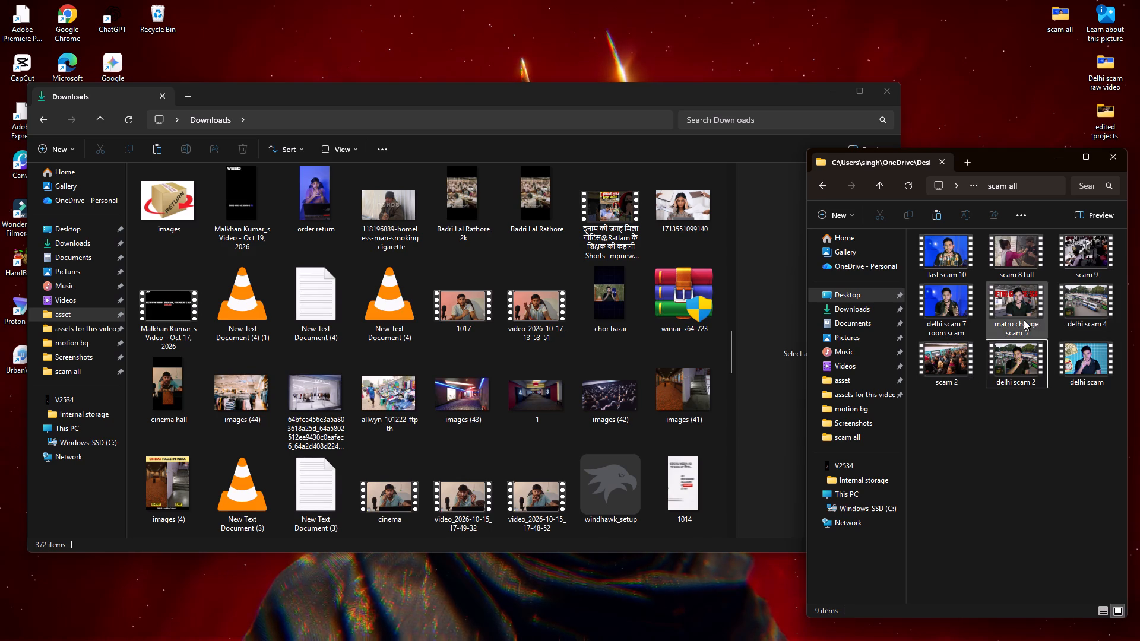
click(1062, 154)
scroll(705, 351, down, 5)
scroll(607, 408, down, 2)
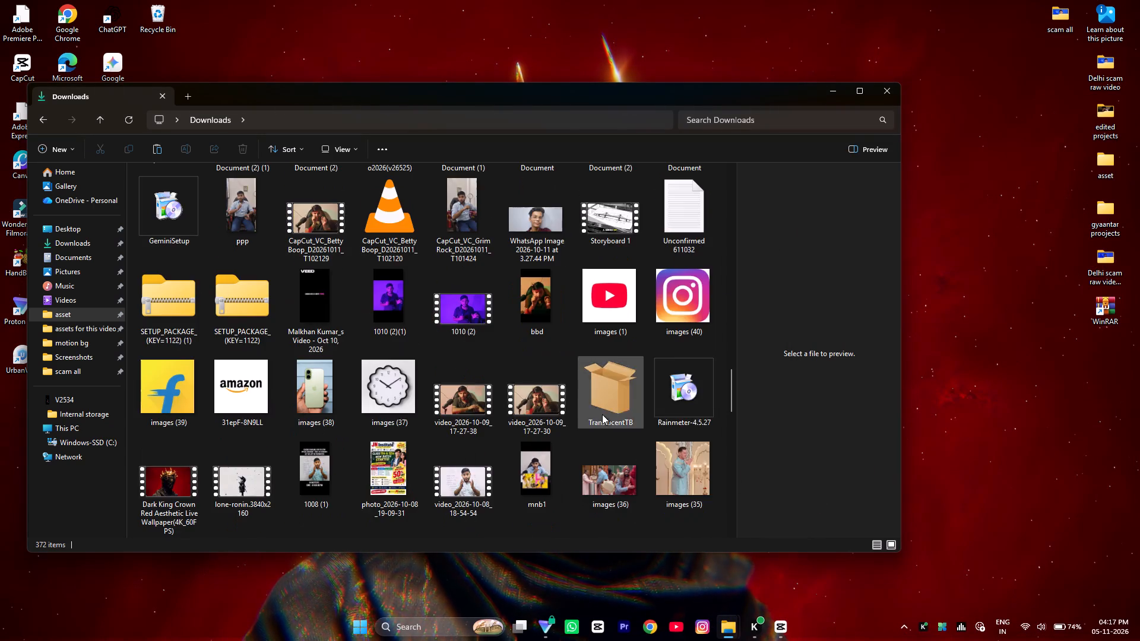
scroll(602, 414, down, 13)
scroll(556, 431, down, 7)
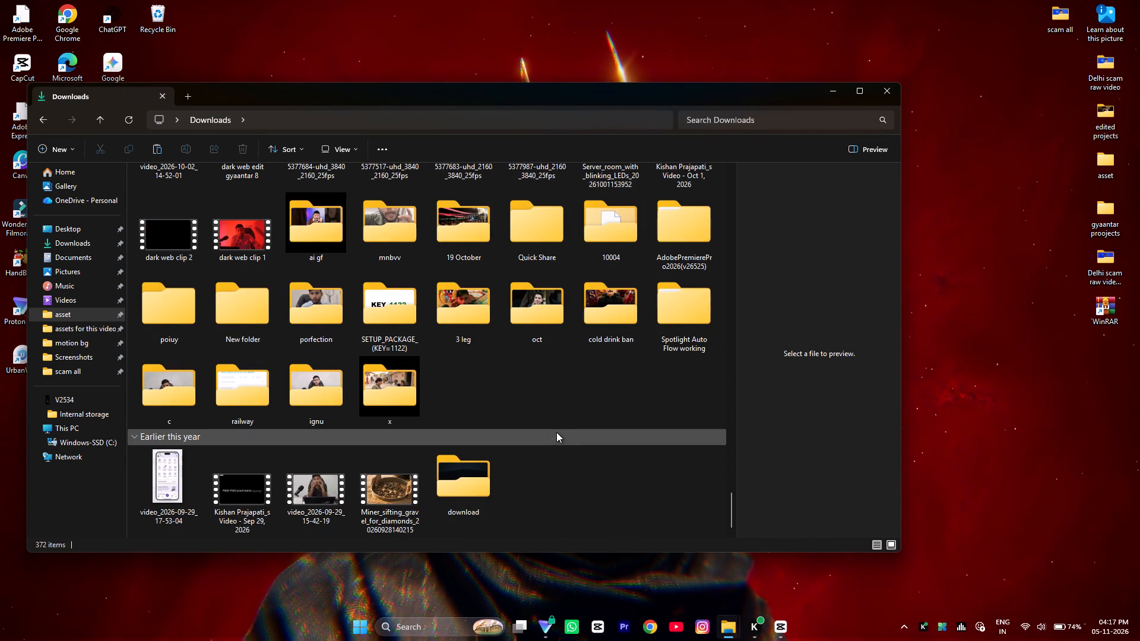
scroll(484, 448, down, 5)
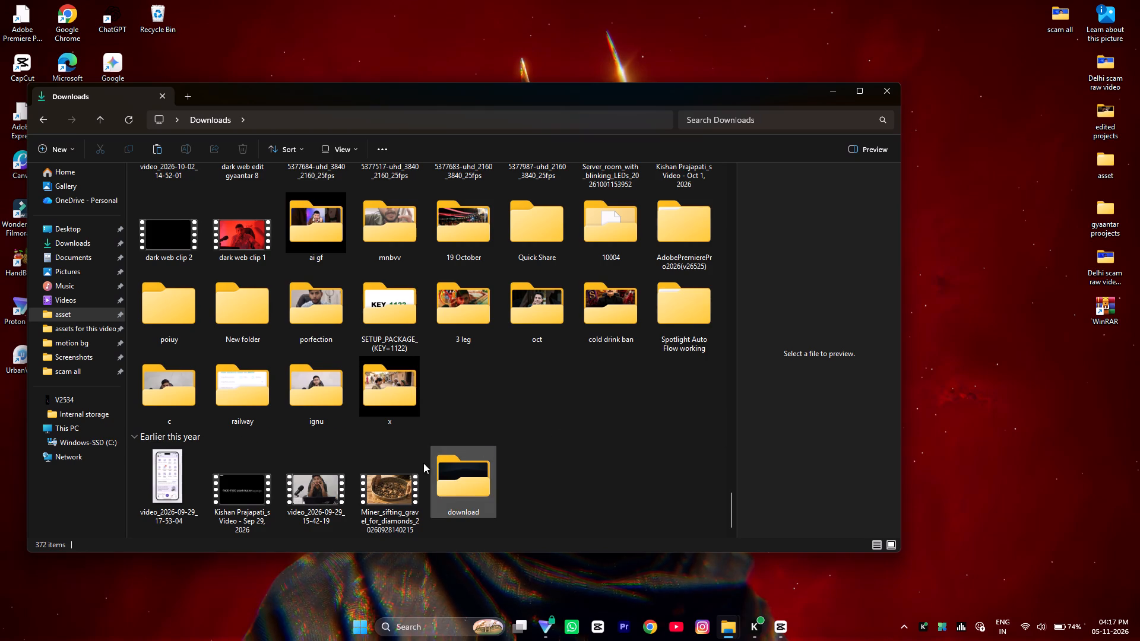
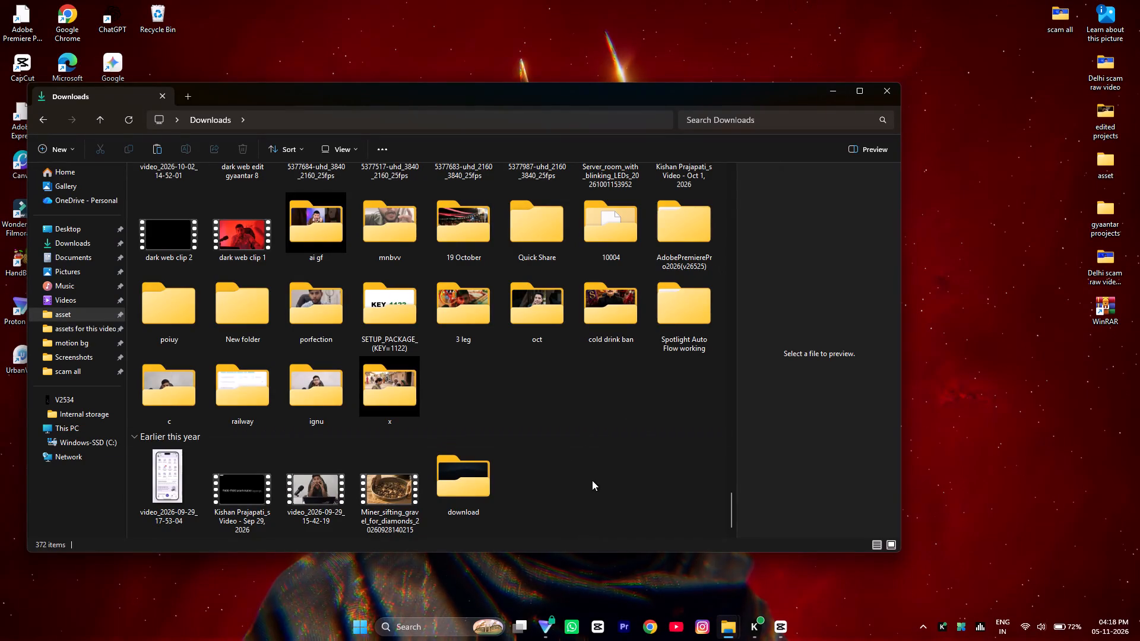
Look back through the older Downloads files for remaining scam videos, and return to the newest files in that folder.
click(592, 480)
scroll(601, 342, up, 4)
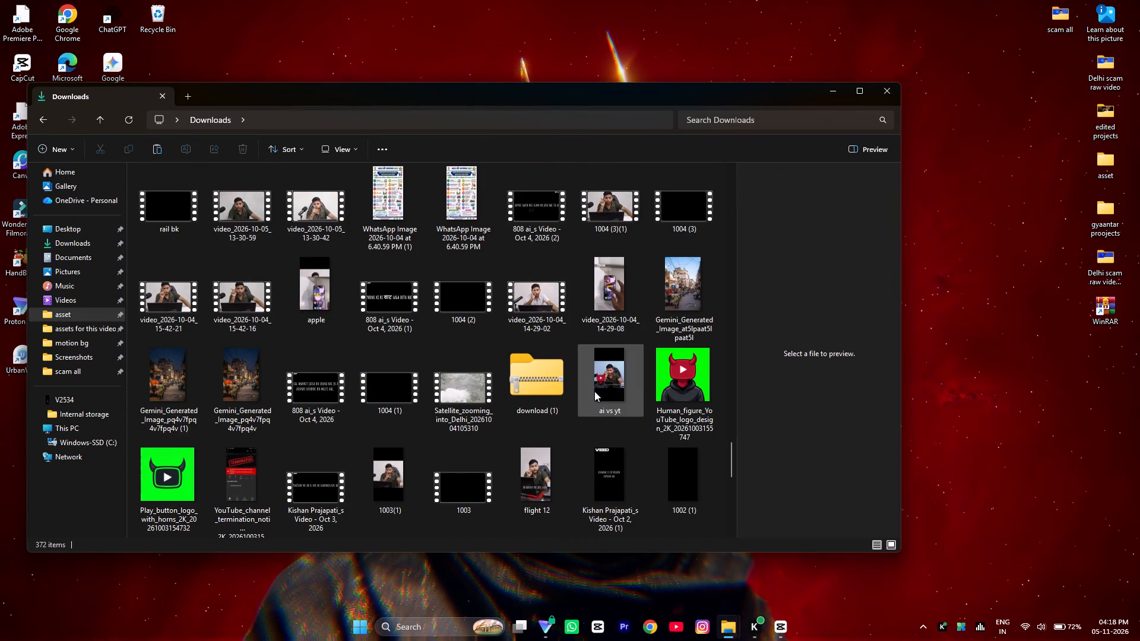
scroll(471, 448, up, 18)
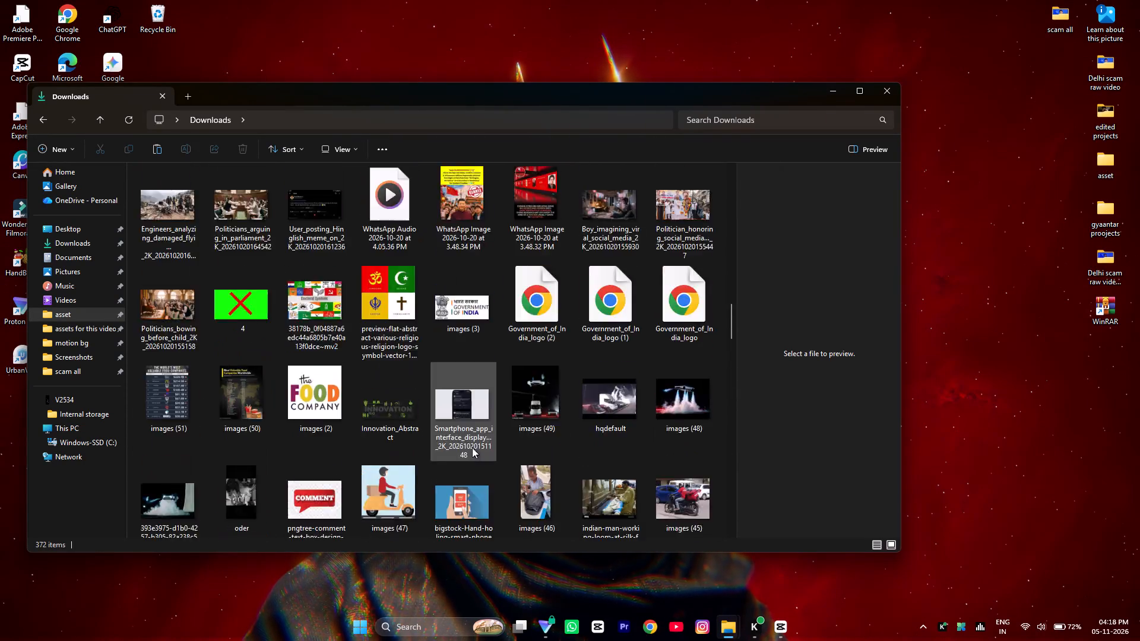
scroll(472, 448, up, 20)
scroll(472, 448, up, 7)
scroll(483, 388, down, 9)
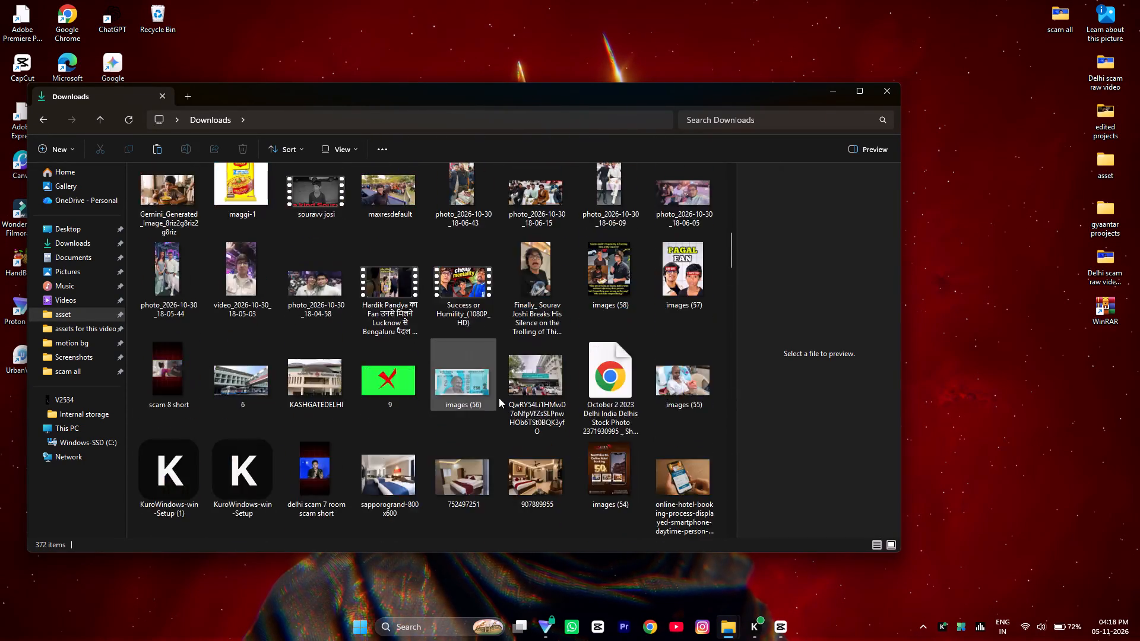
scroll(499, 398, down, 8)
click(75, 426)
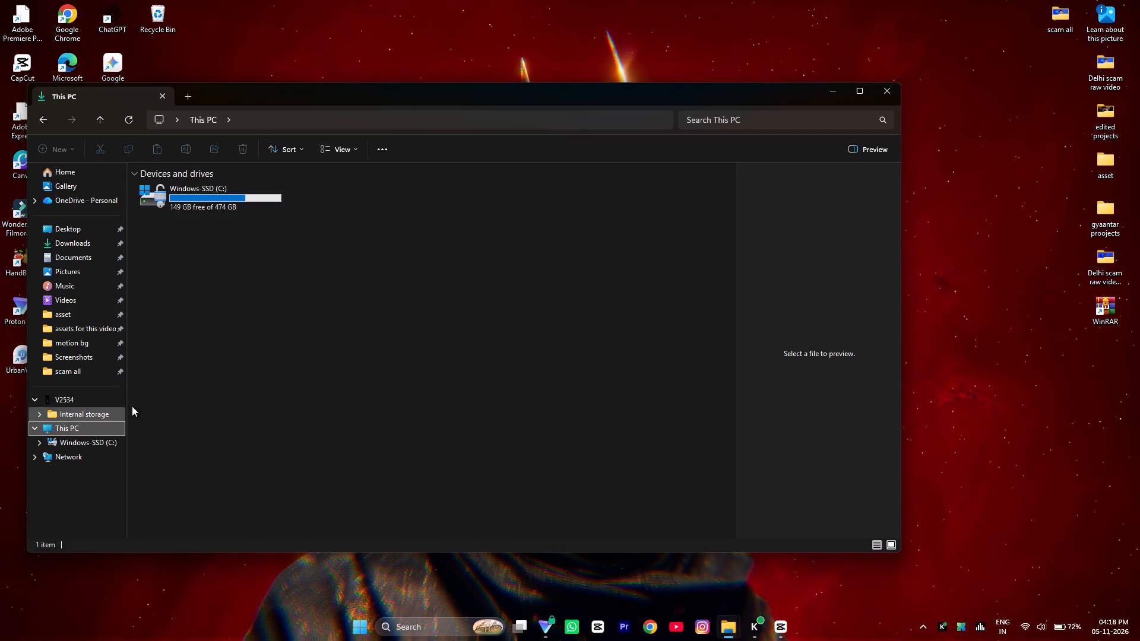
click(93, 242)
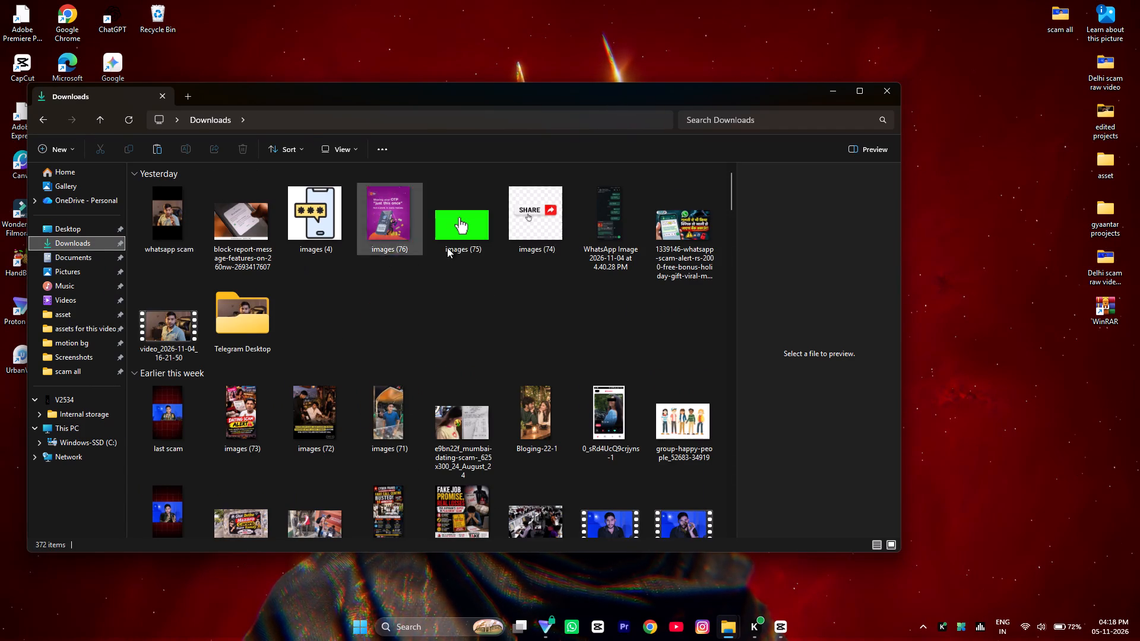
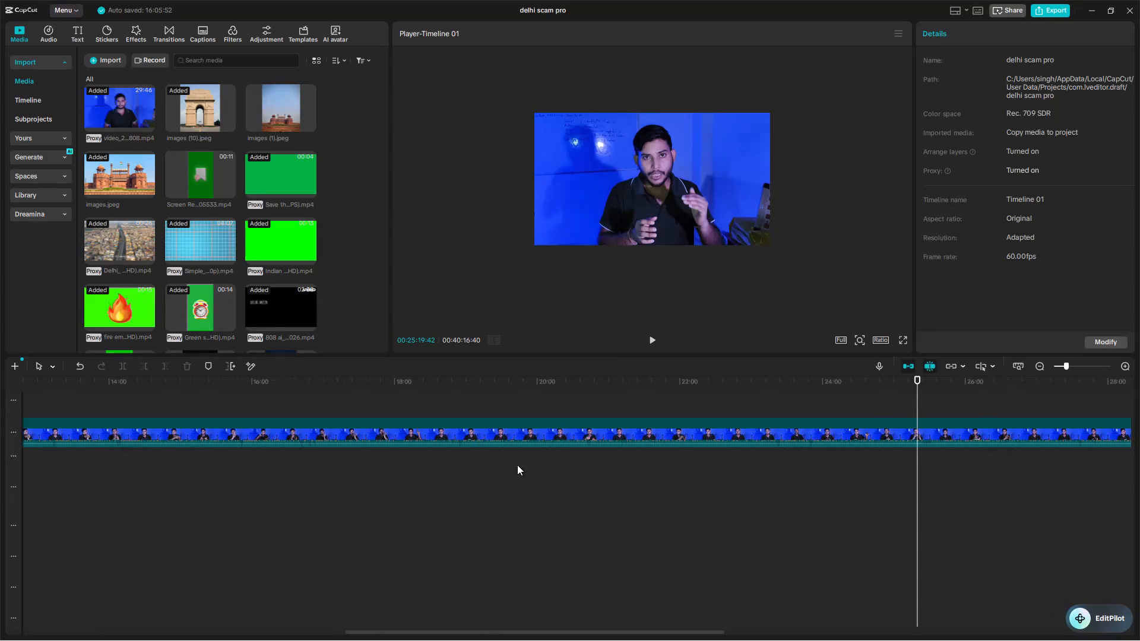
Remove the 29:45 raw talking-head clip that follows the delhi scam 7 room scam clip on the main track.
click(531, 443)
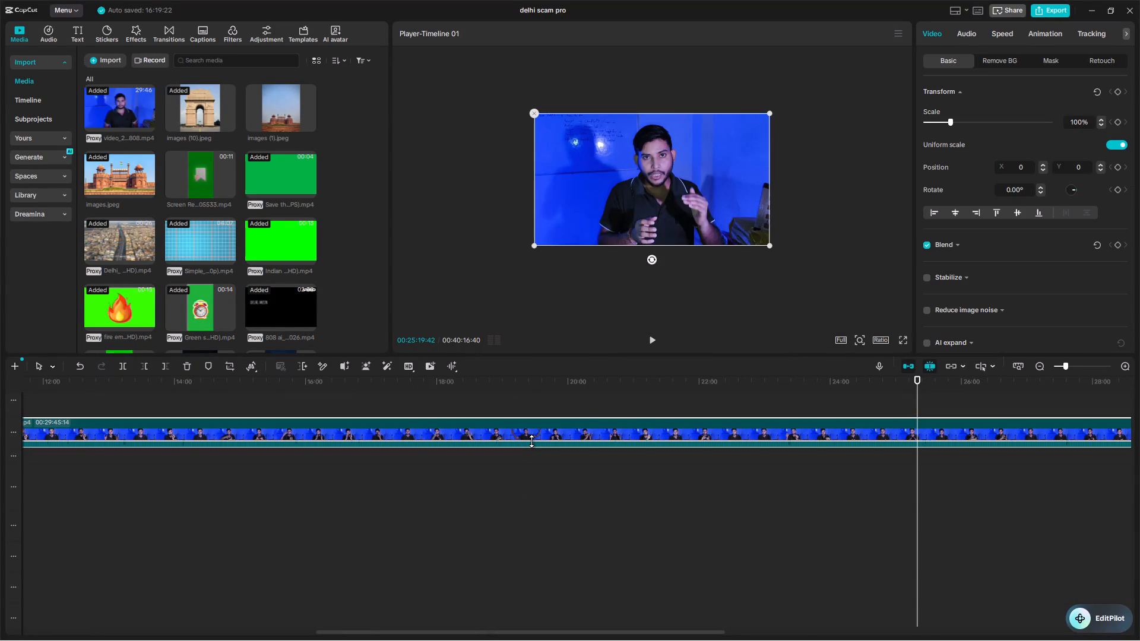
key(ctrl+x)
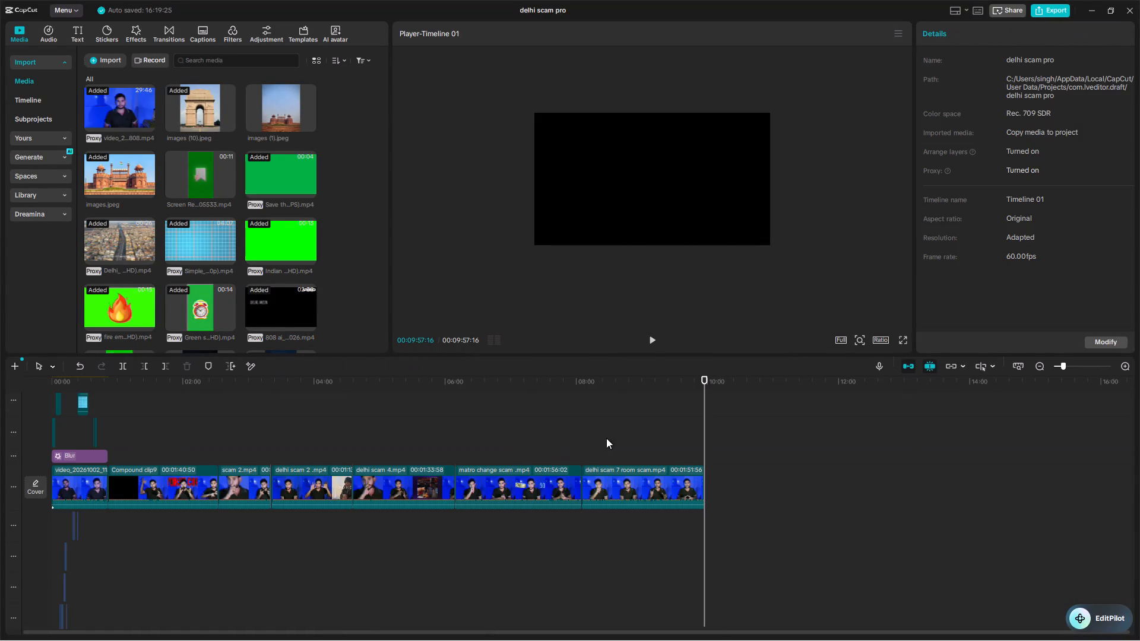
Review the starts of the matro change scam and delhi scam 7 room scam clips on the timeline.
ctrl+scroll(698, 450, up, 9)
click(699, 451)
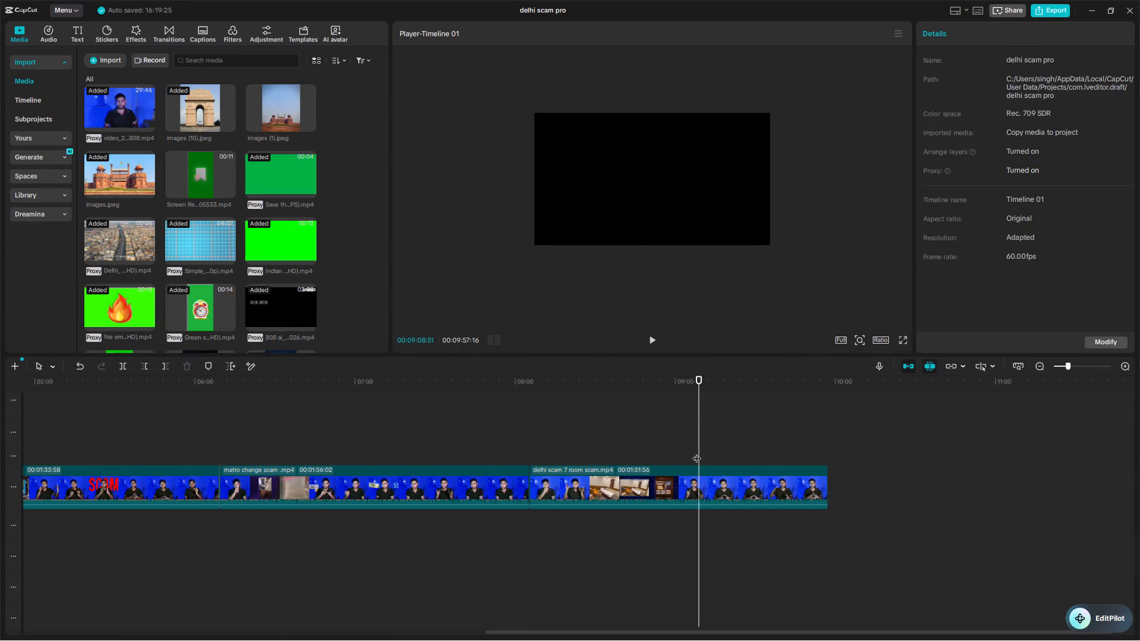
click(522, 448)
key(space)
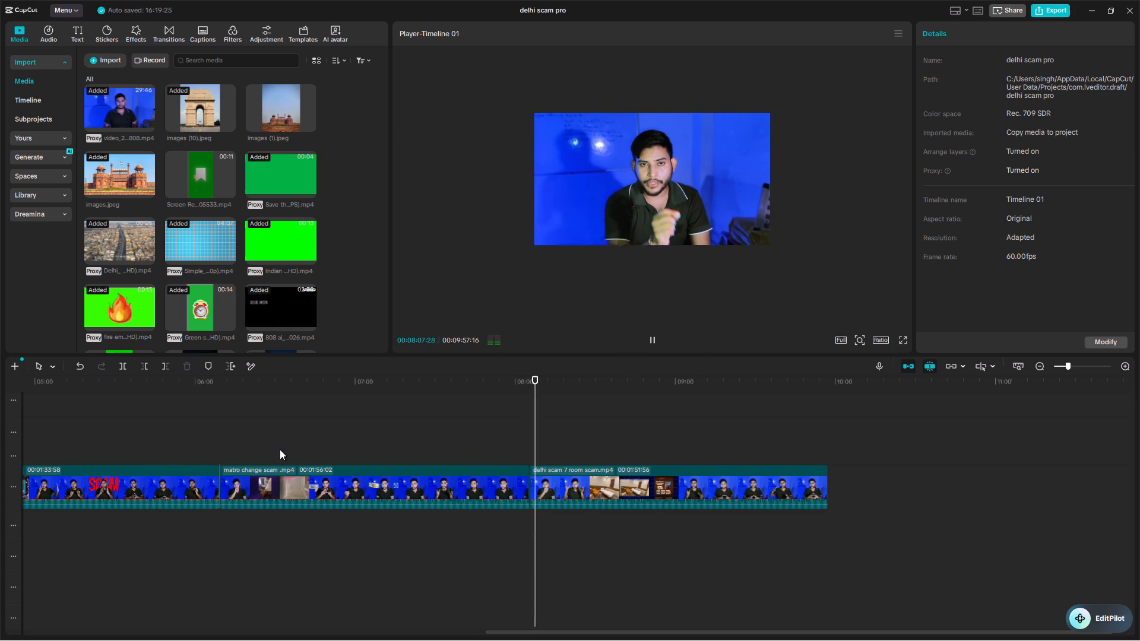
scroll(280, 450, right, 2)
click(496, 438)
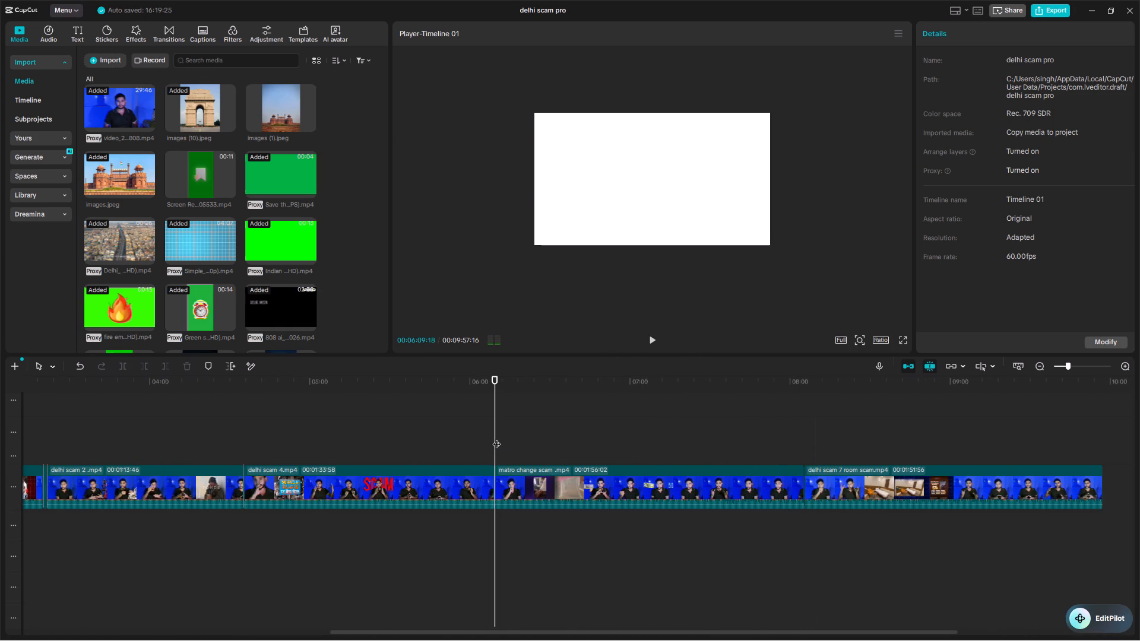
key(space)
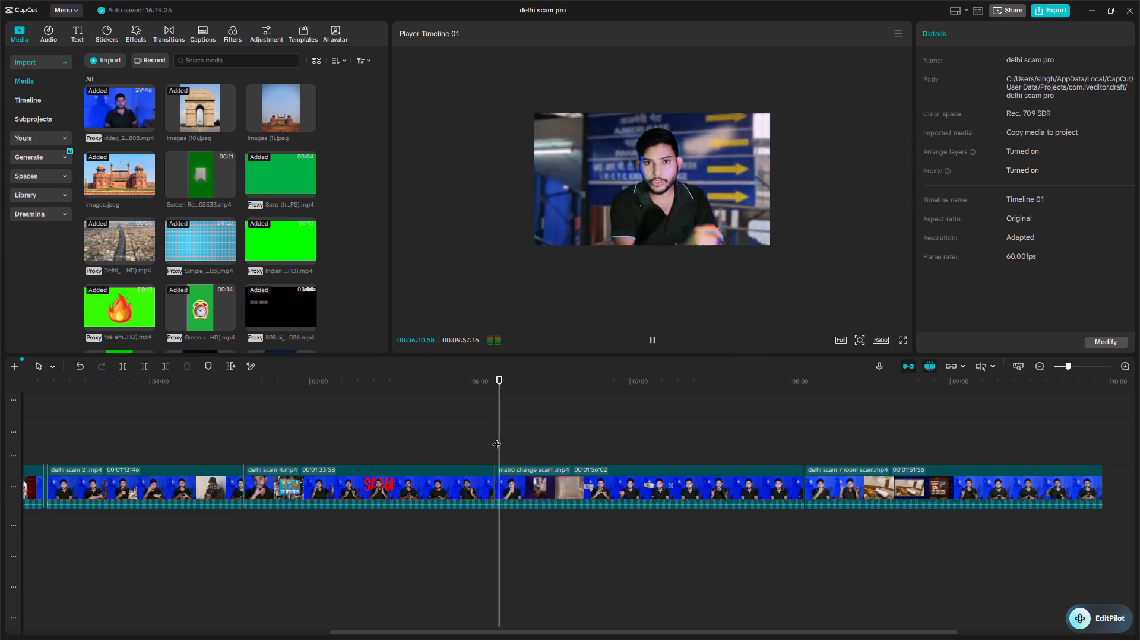
click(496, 438)
key(space)
click(496, 438)
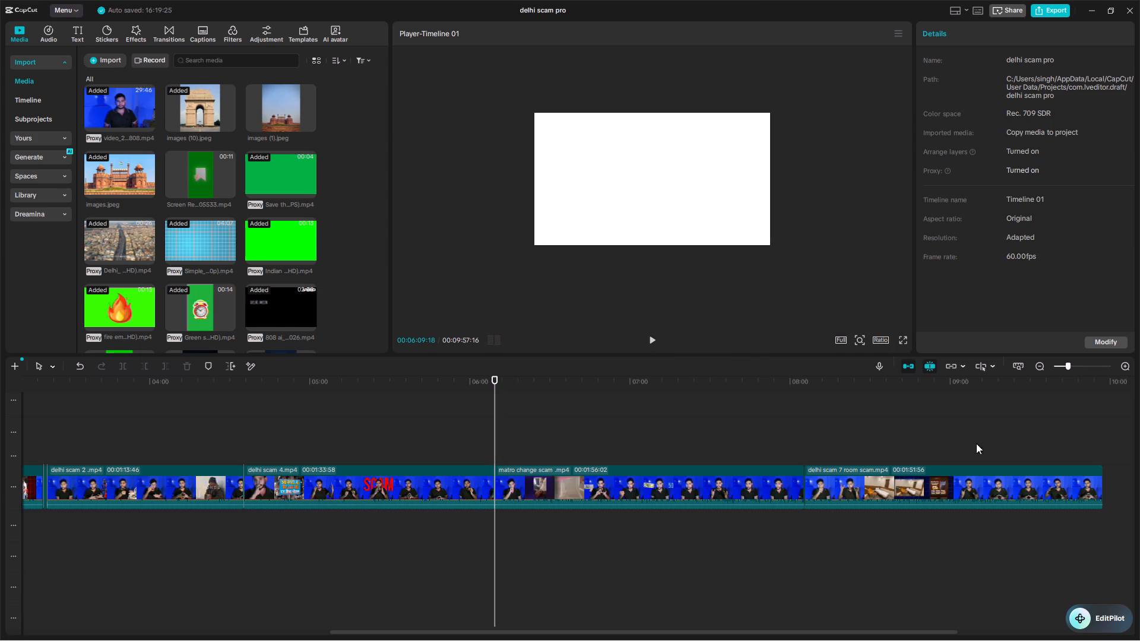
Import all nine scam videos from the scam all folder on the Desktop into the project media.
scroll(779, 431, left, 3)
click(120, 58)
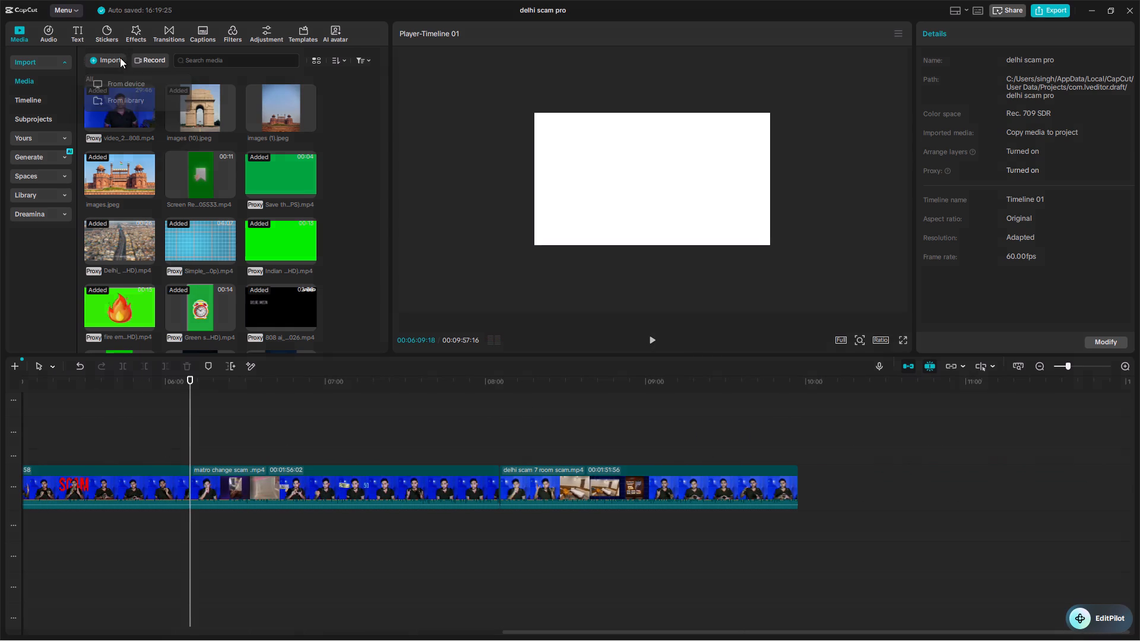
click(132, 79)
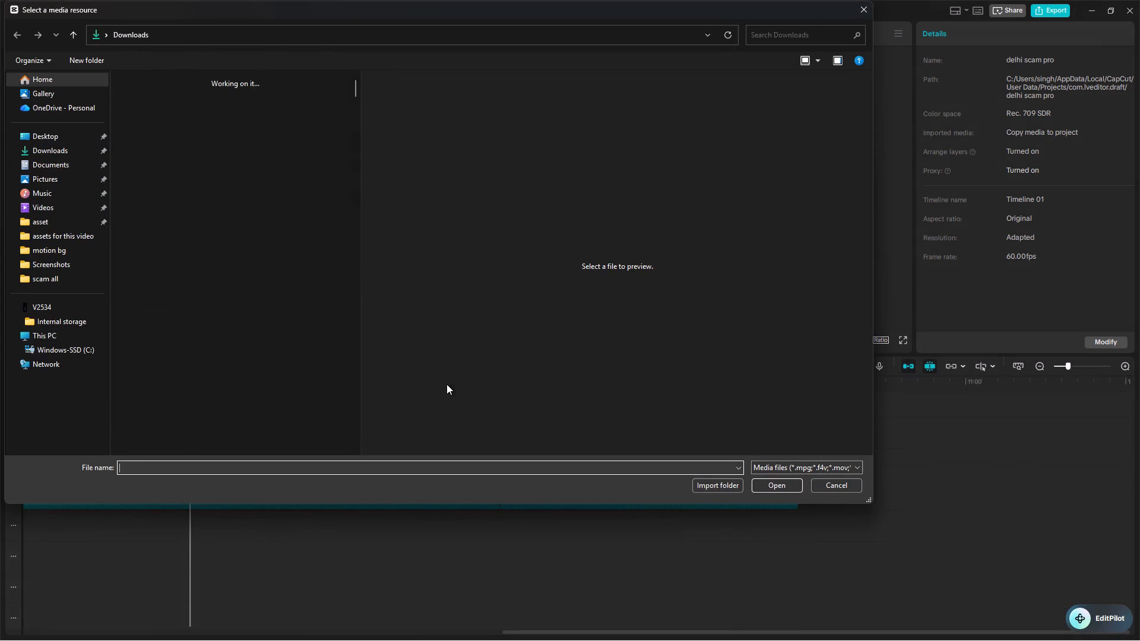
click(40, 148)
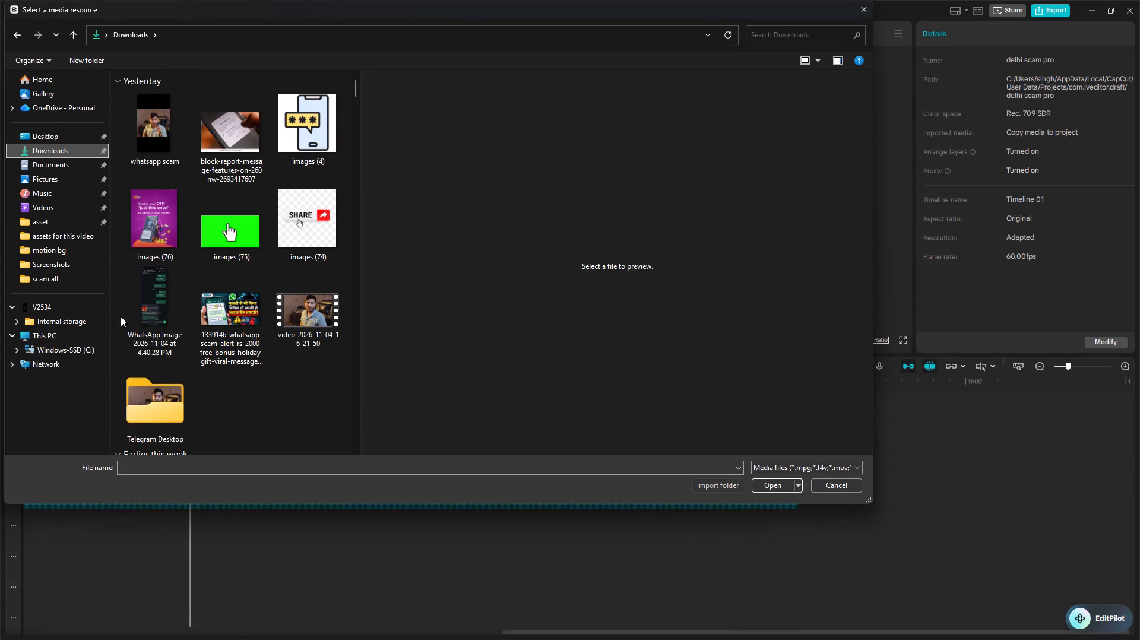
double_click(45, 131)
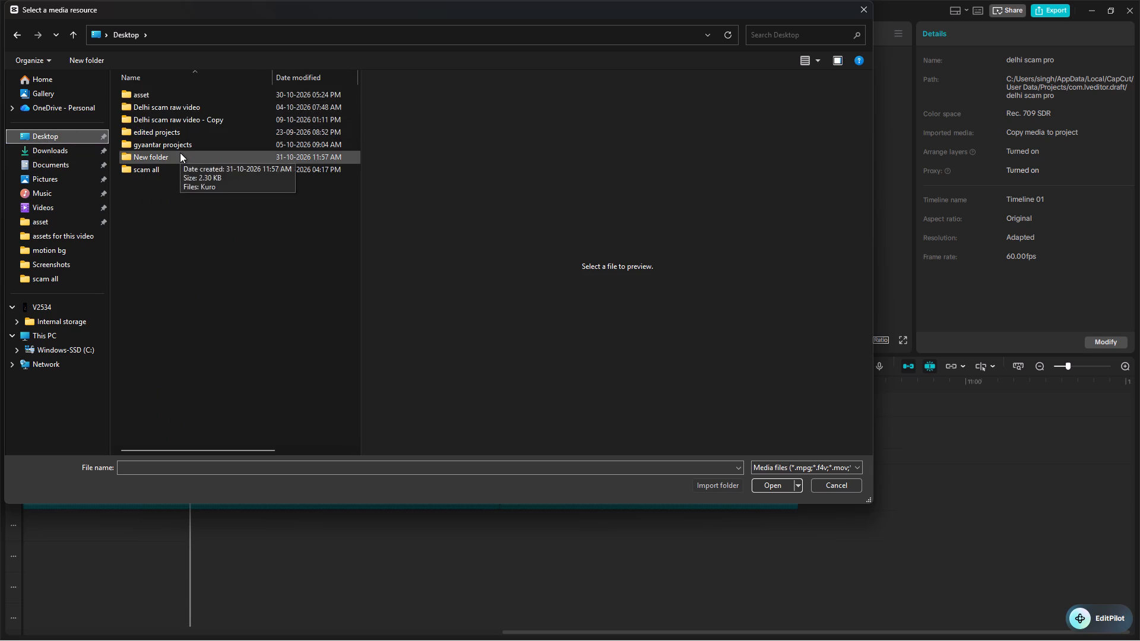
double_click(183, 167)
drag(298, 339, 200, 82)
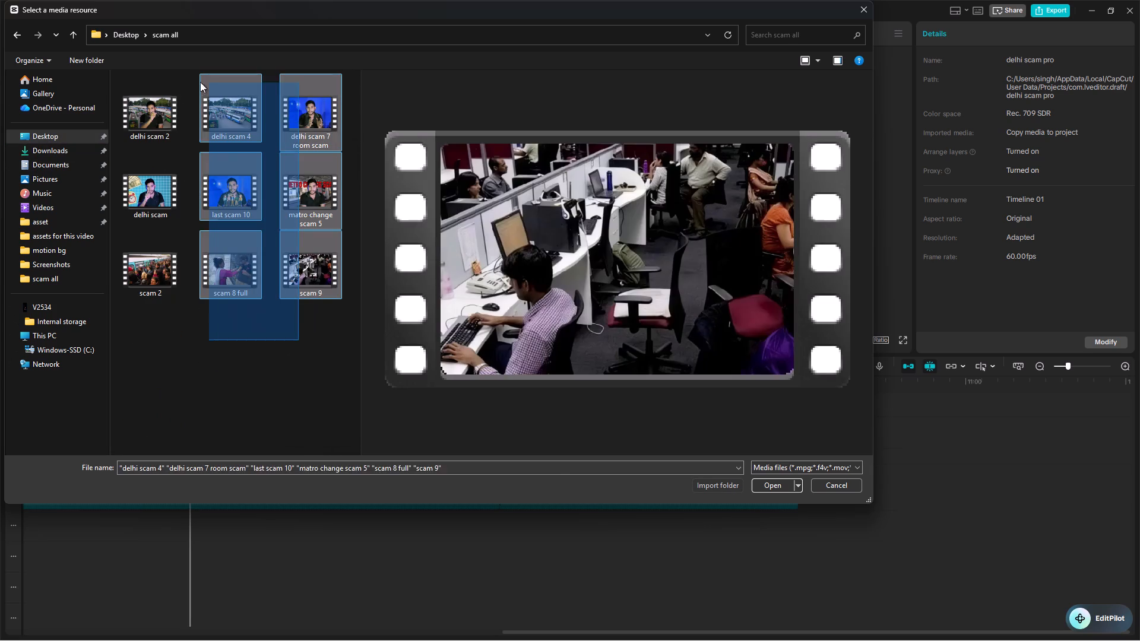
drag(200, 82, 118, 93)
click(780, 485)
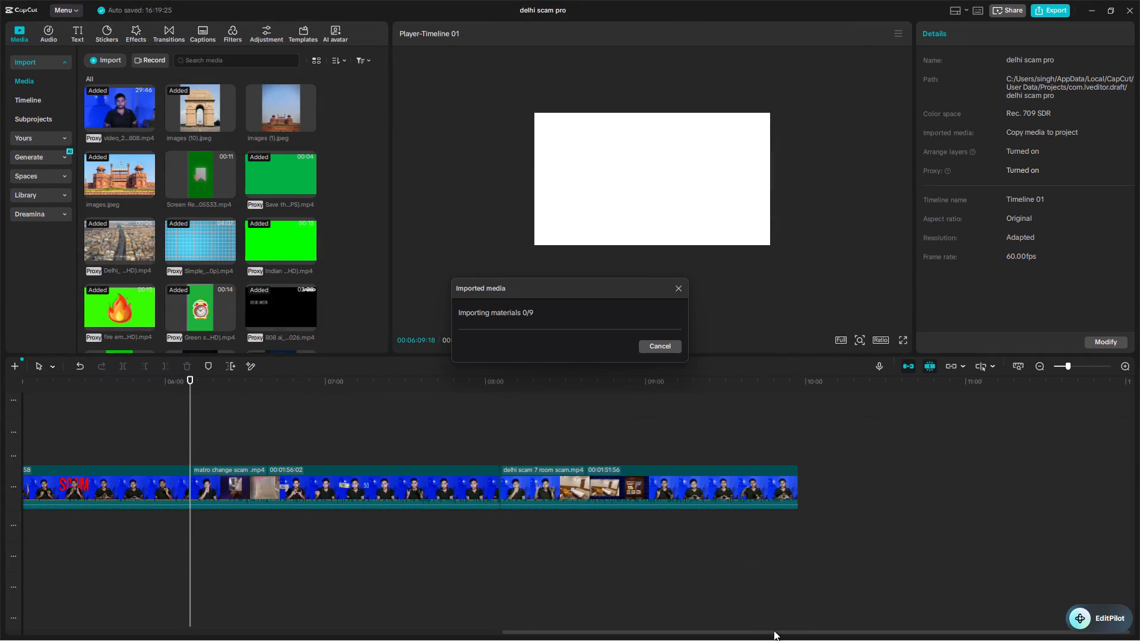
click(349, 265)
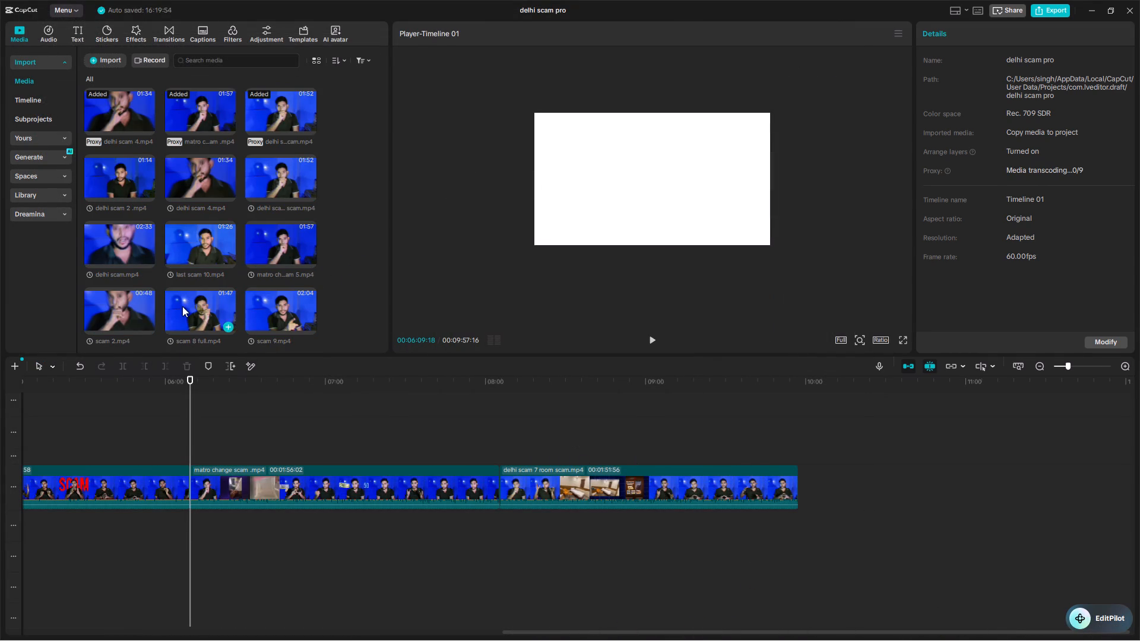
Append scam 8 full directly after the delhi scam 7 room scam clip and preview both clips' openings.
drag(182, 306, 798, 484)
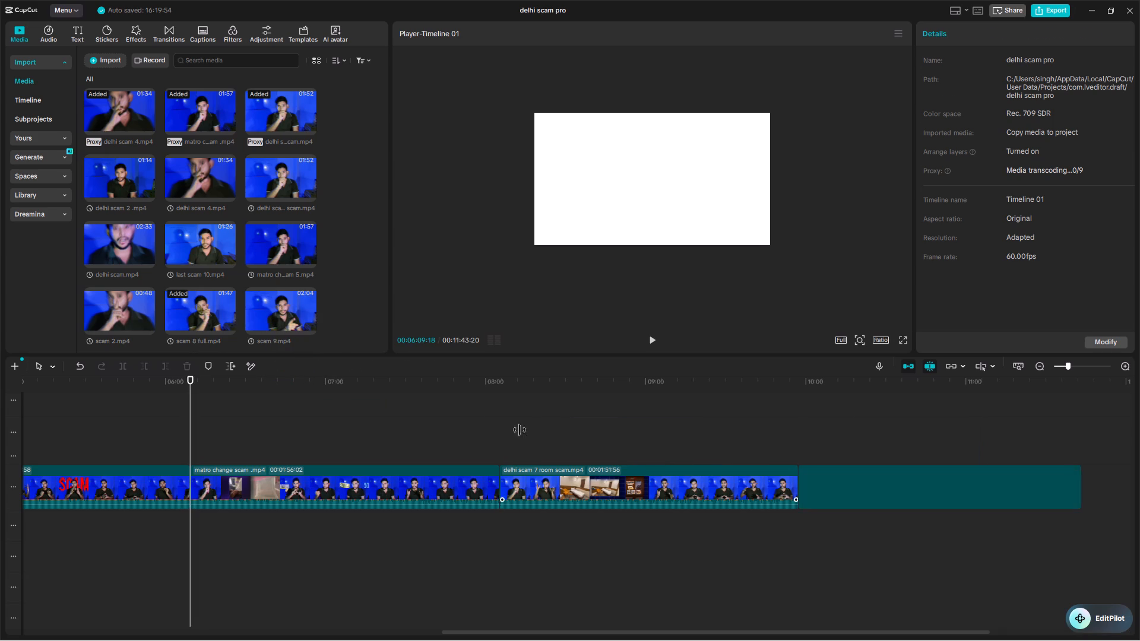
click(503, 435)
key(space)
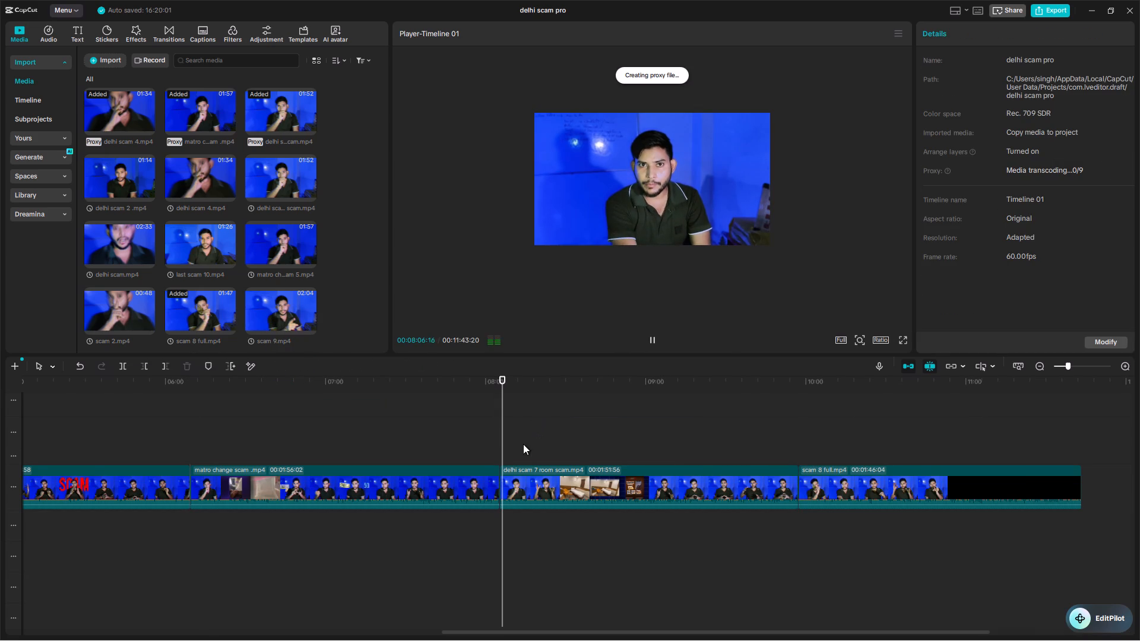
key(space)
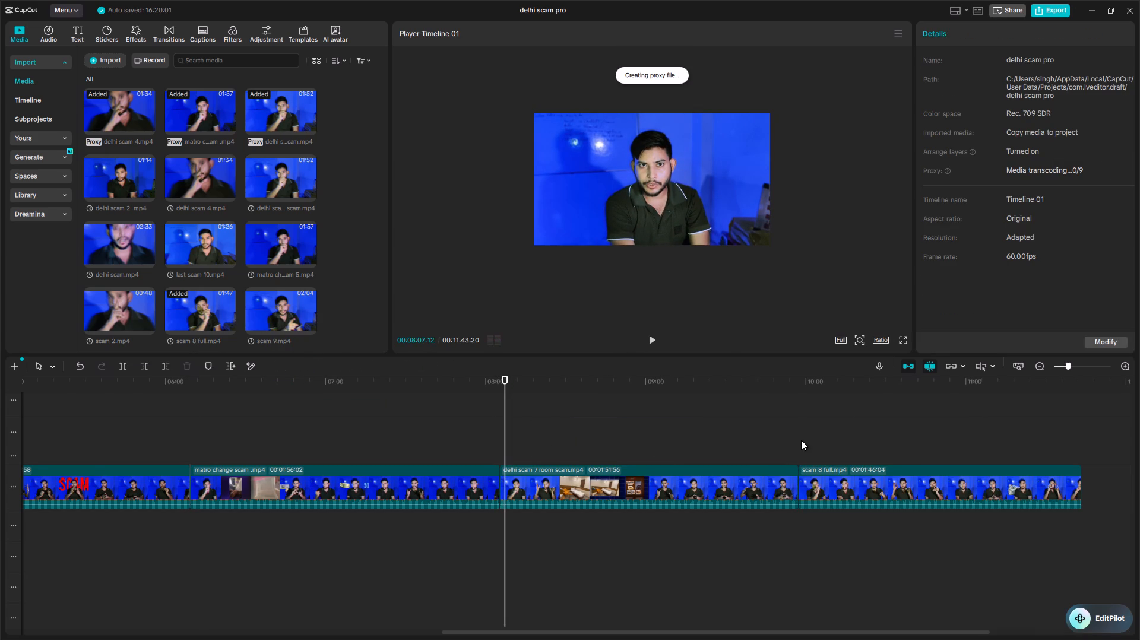
click(801, 440)
key(space)
key(space)
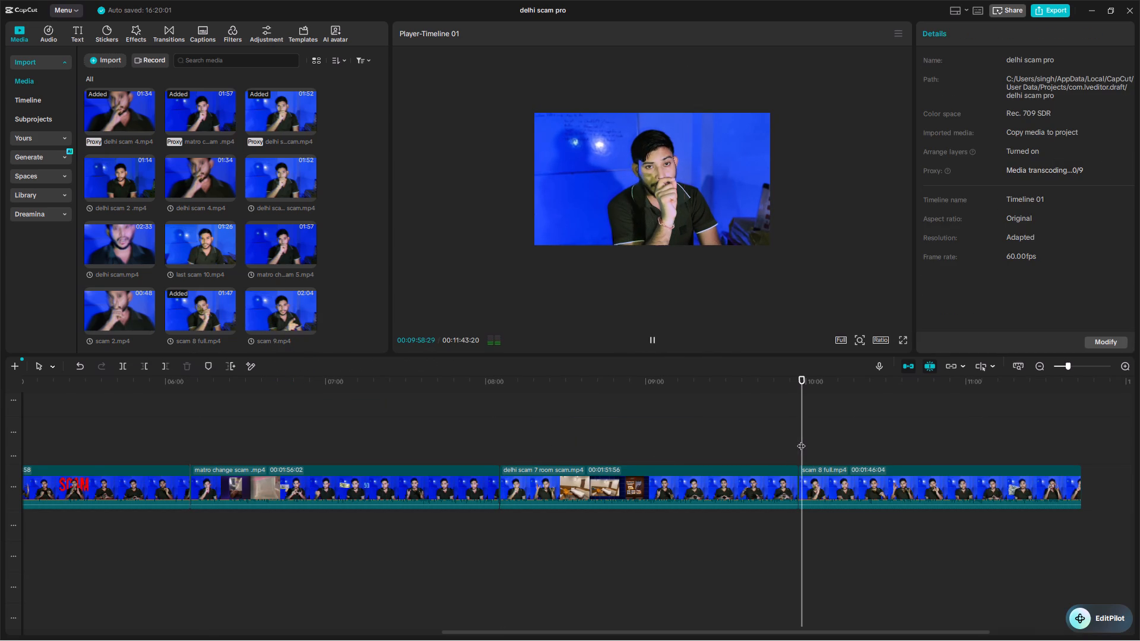
Append scam 9 directly after scam 8 full on the main track and preview its opening.
scroll(251, 280, left, 1)
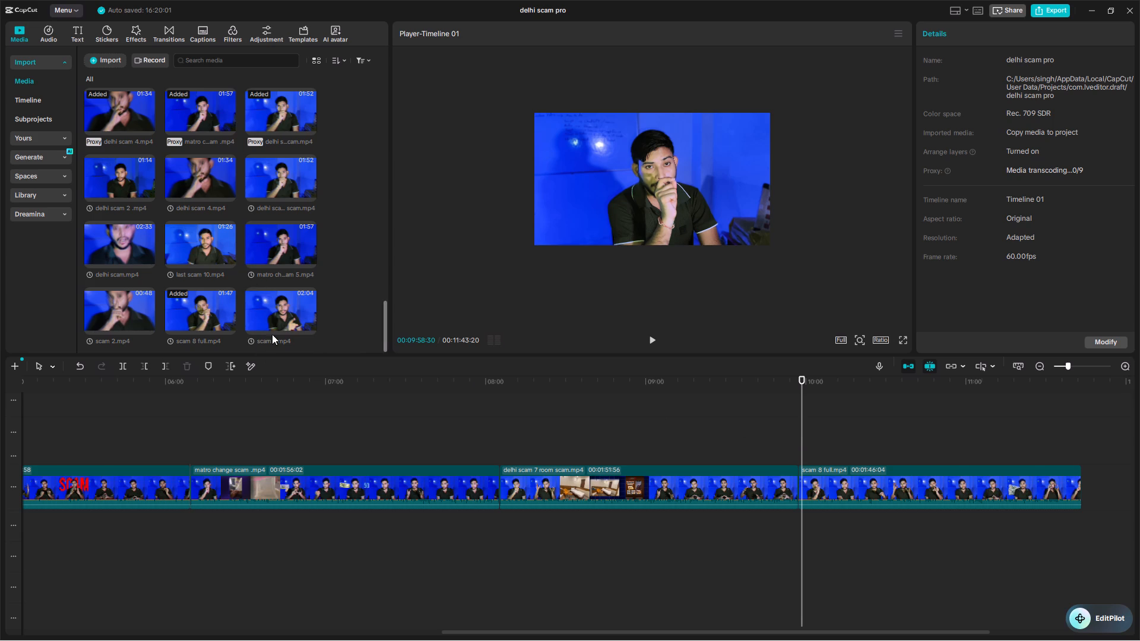
drag(272, 320, 1095, 480)
scroll(1094, 480, left, 3)
click(657, 446)
click(660, 446)
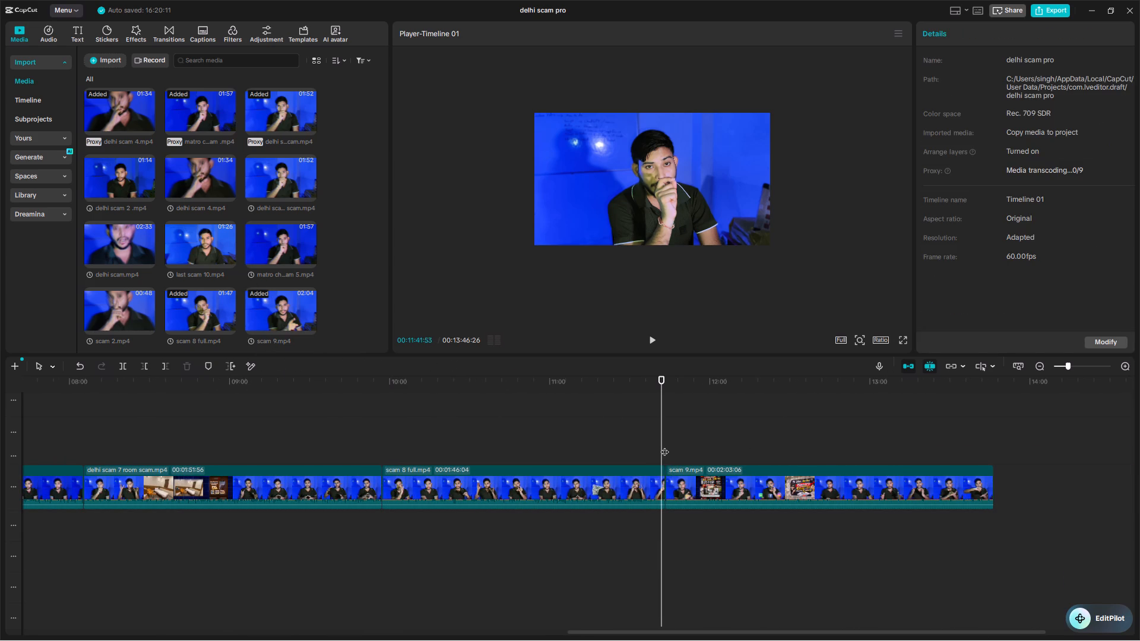
click(664, 446)
key(space)
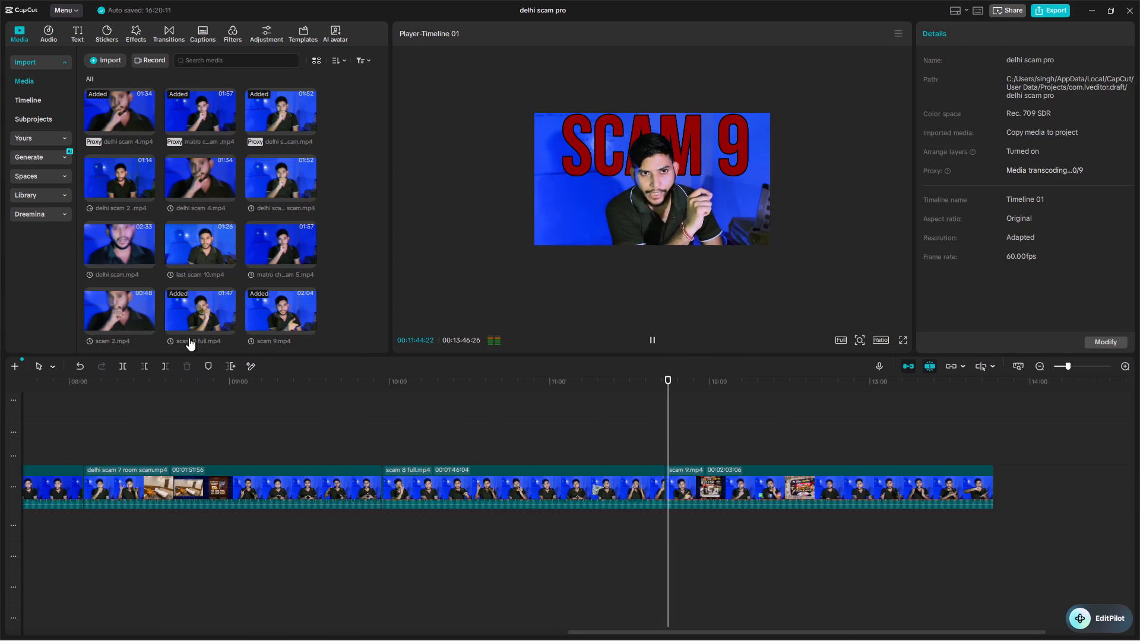
key(space)
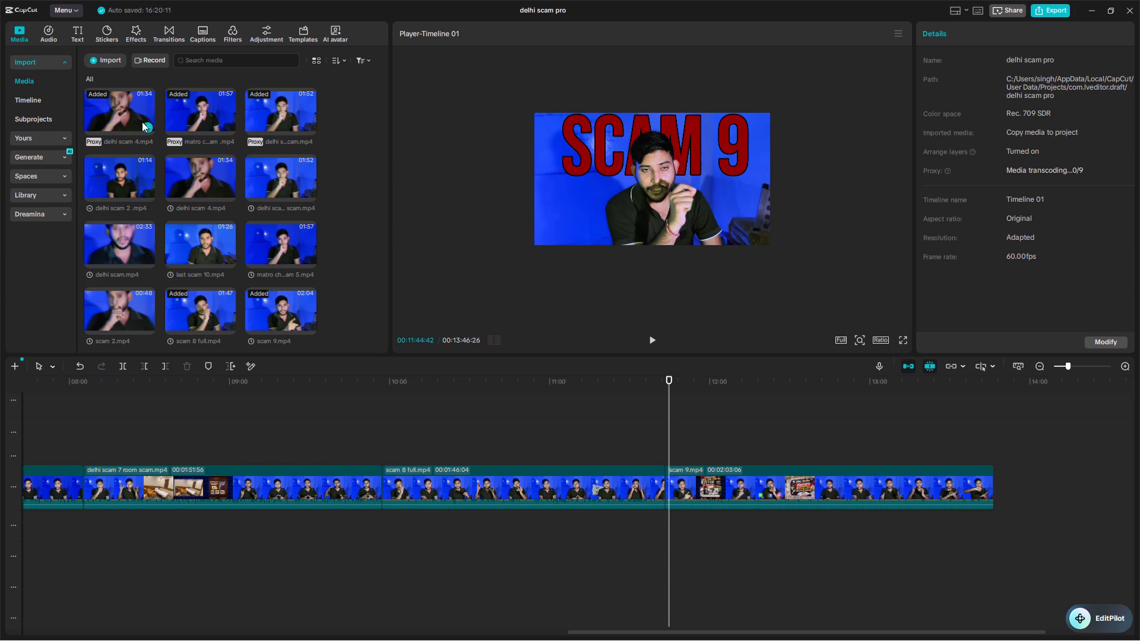
Append last scam 10 after scam 9 on the main track and preview the join between them.
scroll(227, 154, up, 1)
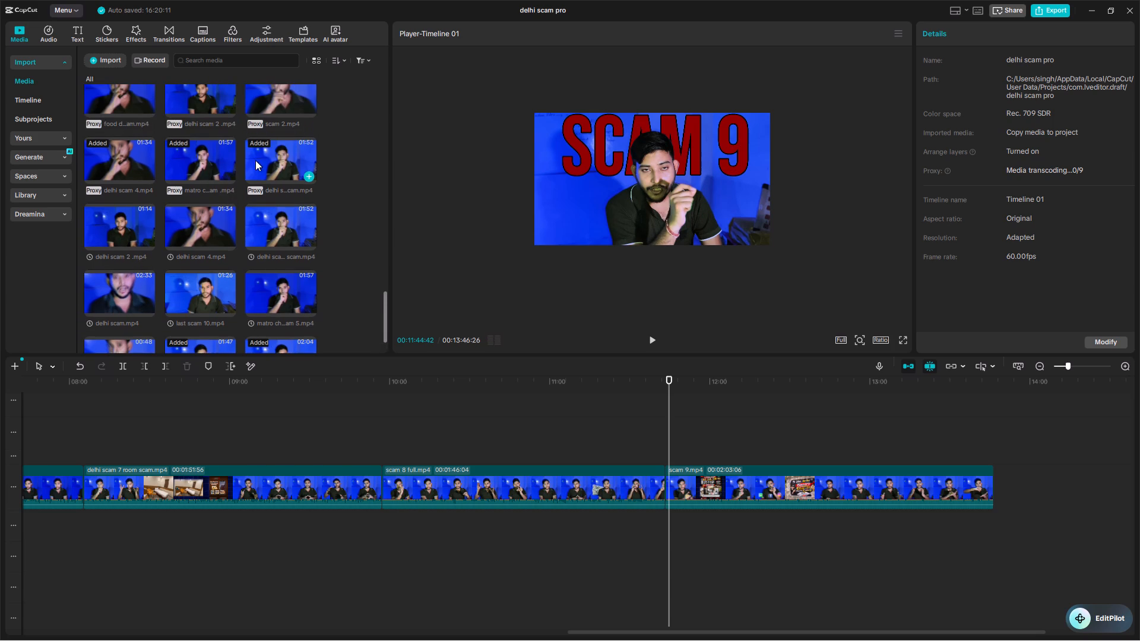
scroll(255, 160, up, 1)
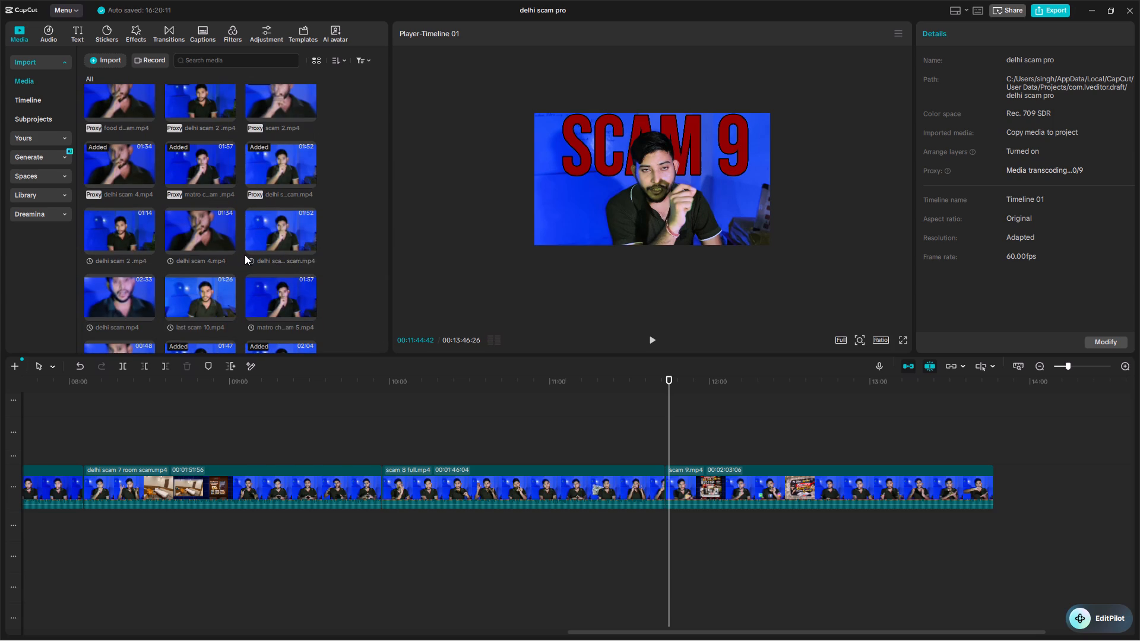
scroll(189, 276, down, 1)
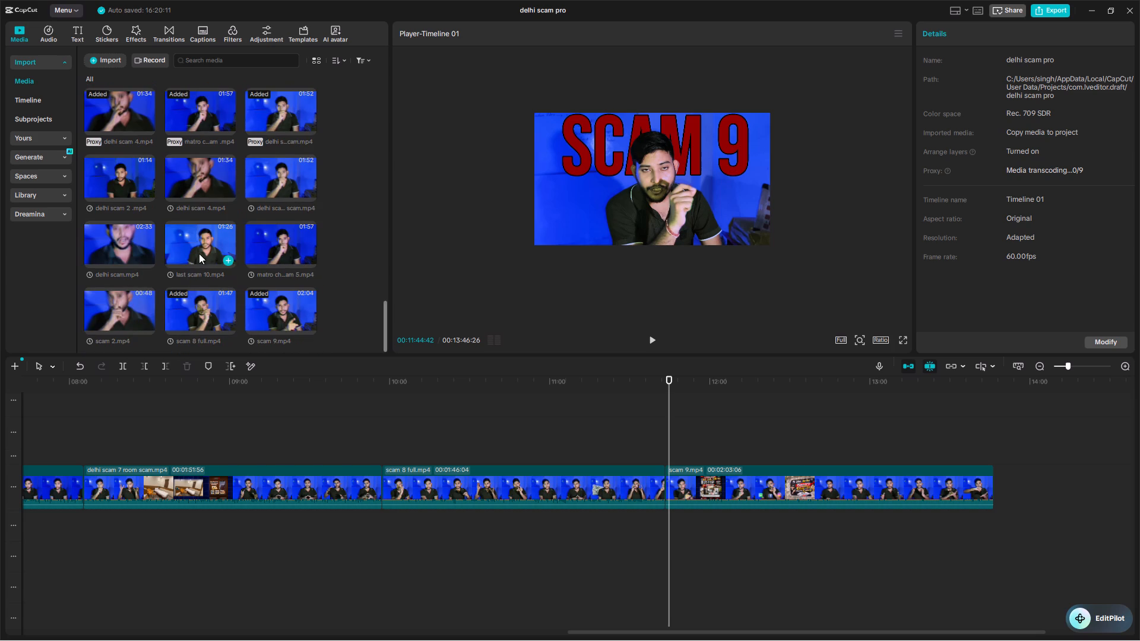
drag(199, 253, 1016, 487)
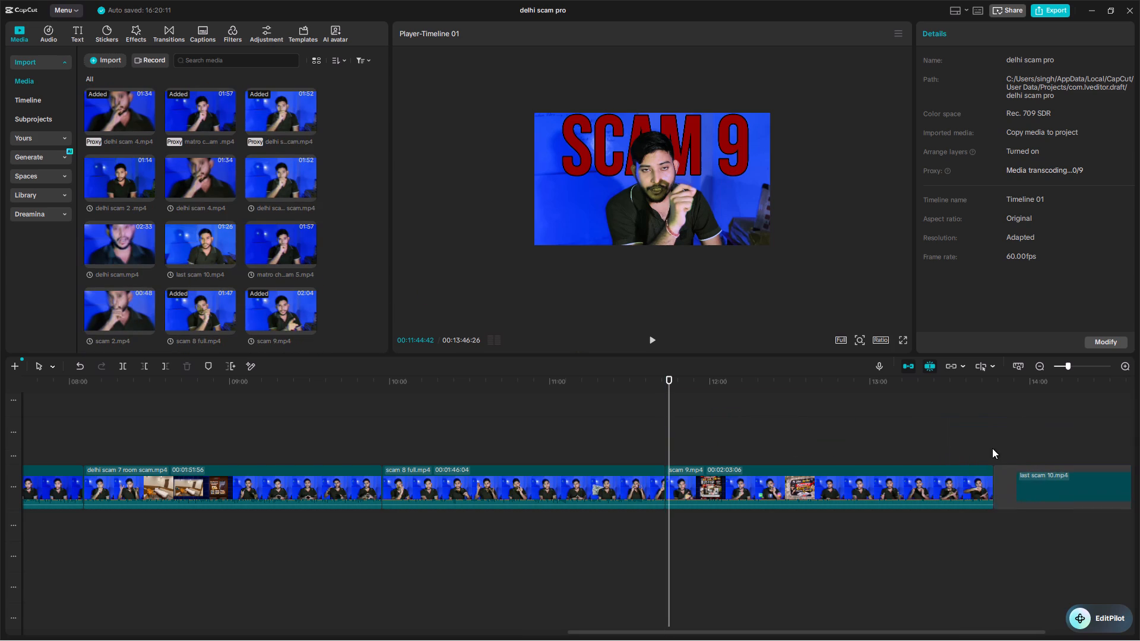
click(989, 446)
key(space)
click(994, 442)
key(space)
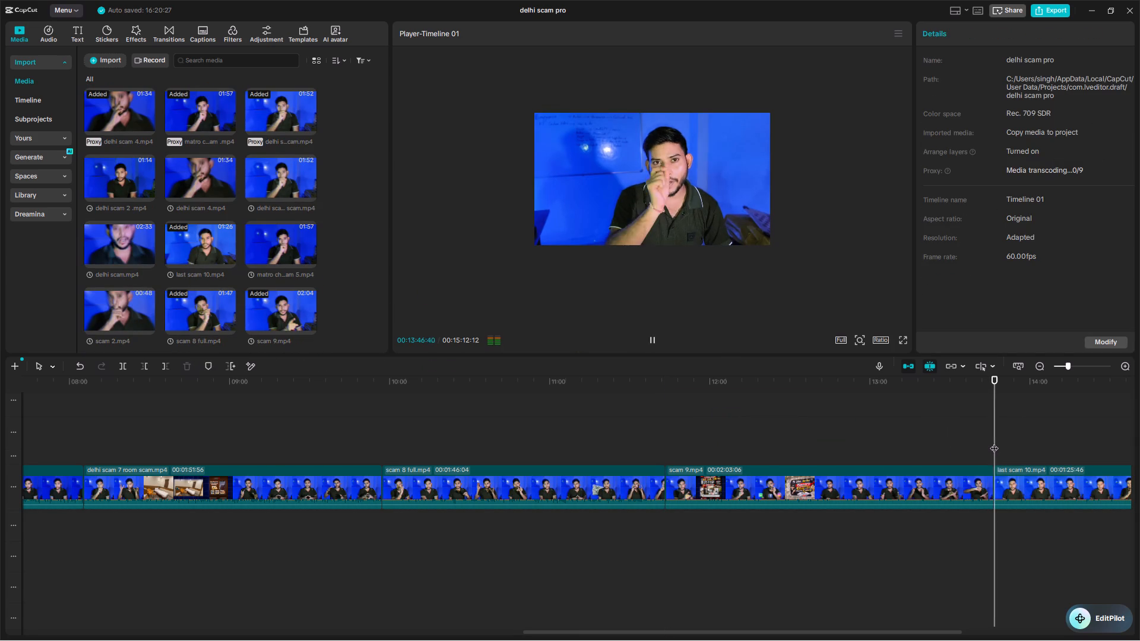
scroll(994, 442, left, 1)
click(805, 445)
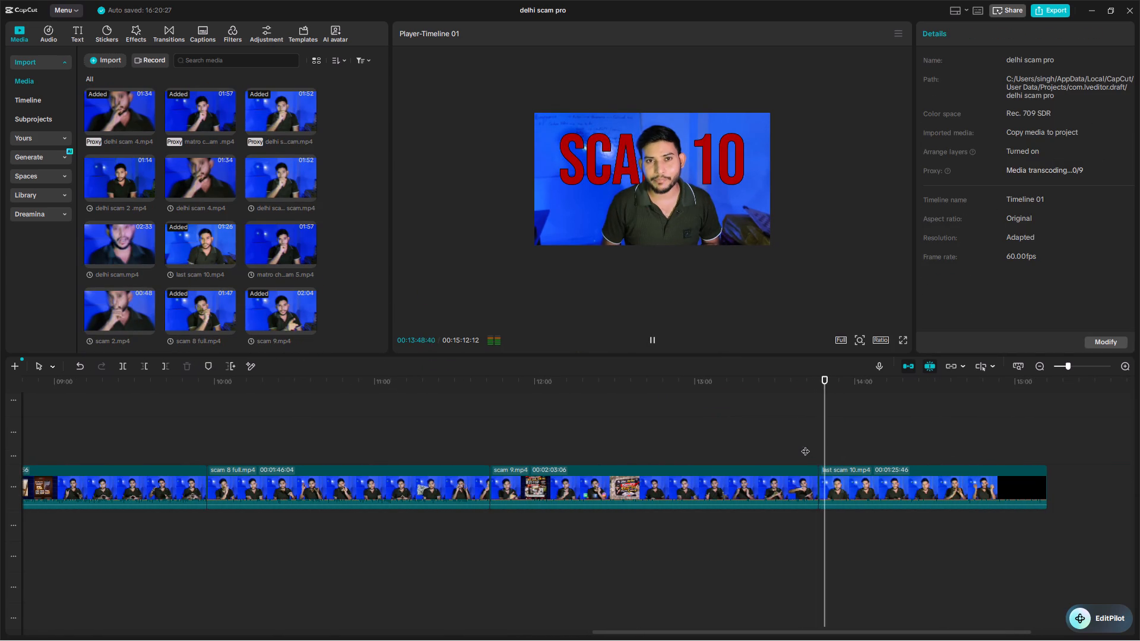
key(space)
click(804, 445)
drag(804, 445, 816, 446)
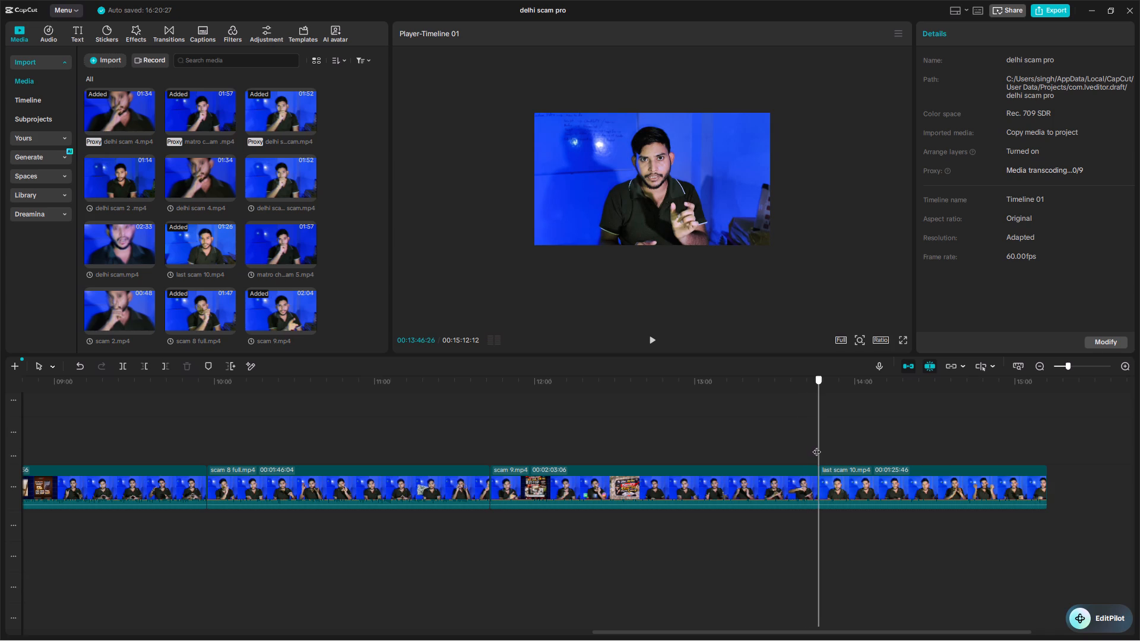
Play the timeline from the very beginning to check the DELHI opening.
drag(816, 446, 1083, 474)
key(space)
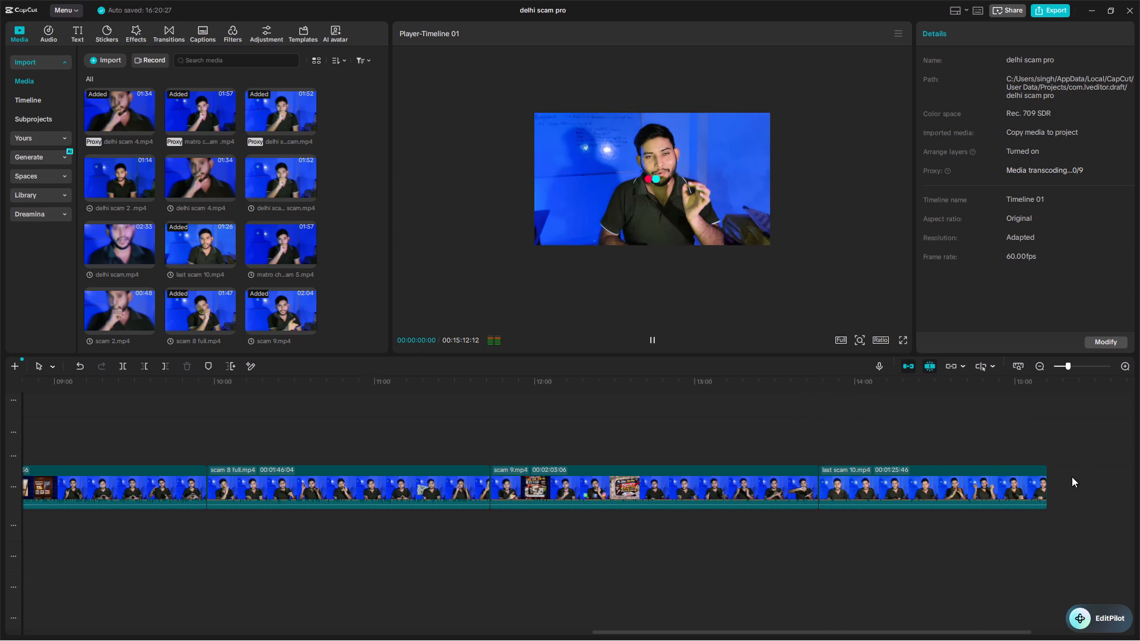
scroll(1072, 477, left, 1)
ctrl+scroll(1072, 477, down, 1)
ctrl+scroll(1072, 477, left, 1)
ctrl+scroll(1071, 477, down, 4)
ctrl+scroll(896, 445, down, 5)
scroll(692, 434, right, 1)
ctrl+scroll(668, 431, up, 4)
ctrl+scroll(546, 412, up, 6)
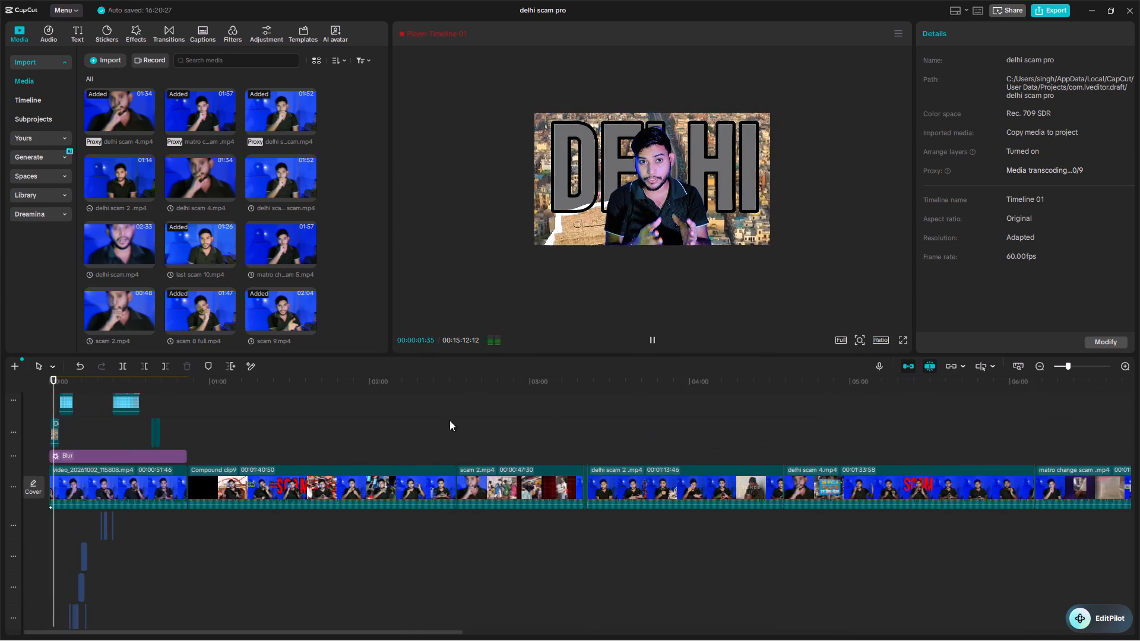
ctrl+scroll(302, 462, up, 5)
key(space)
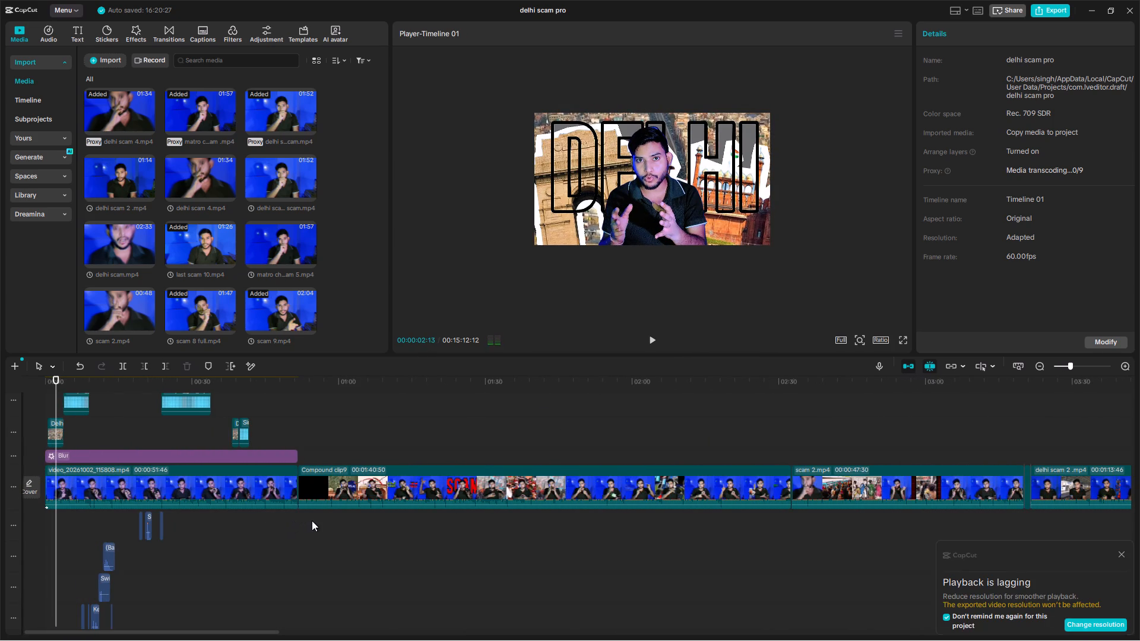
key(space)
click(1122, 554)
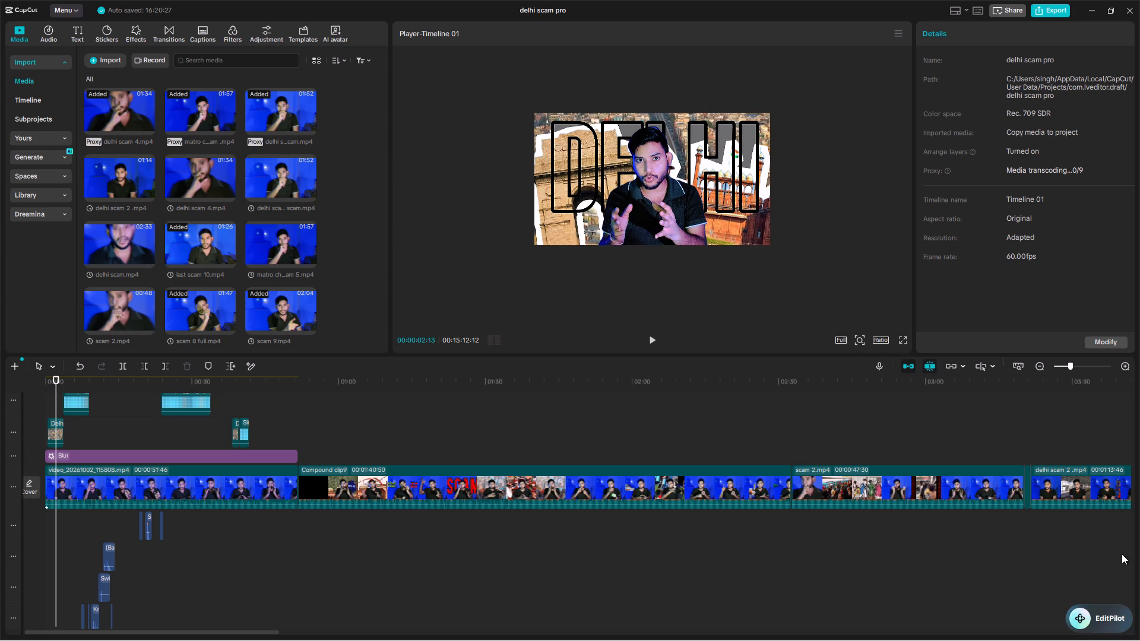
Skim through the intro clip up to about 47 seconds.
drag(132, 558, 150, 556)
click(229, 556)
click(250, 554)
click(277, 553)
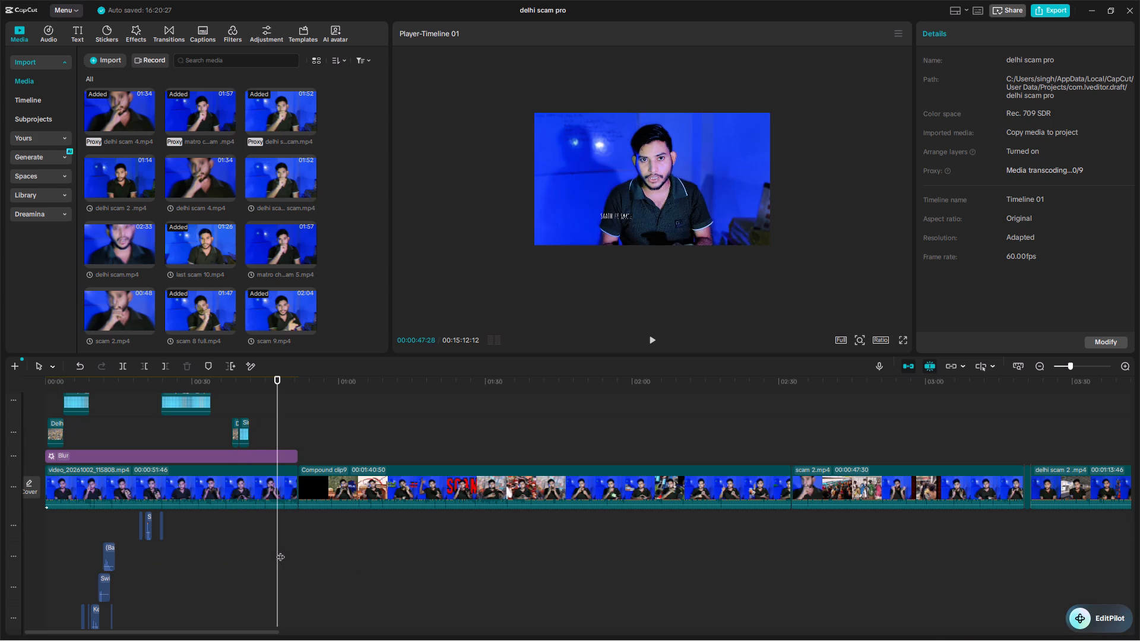
Delete the unused copies of metro ch…am 5, delhi sca…scam, delhi scam 2, delhi scam 4 and delhi scam from the project media.
drag(322, 252, 289, 245)
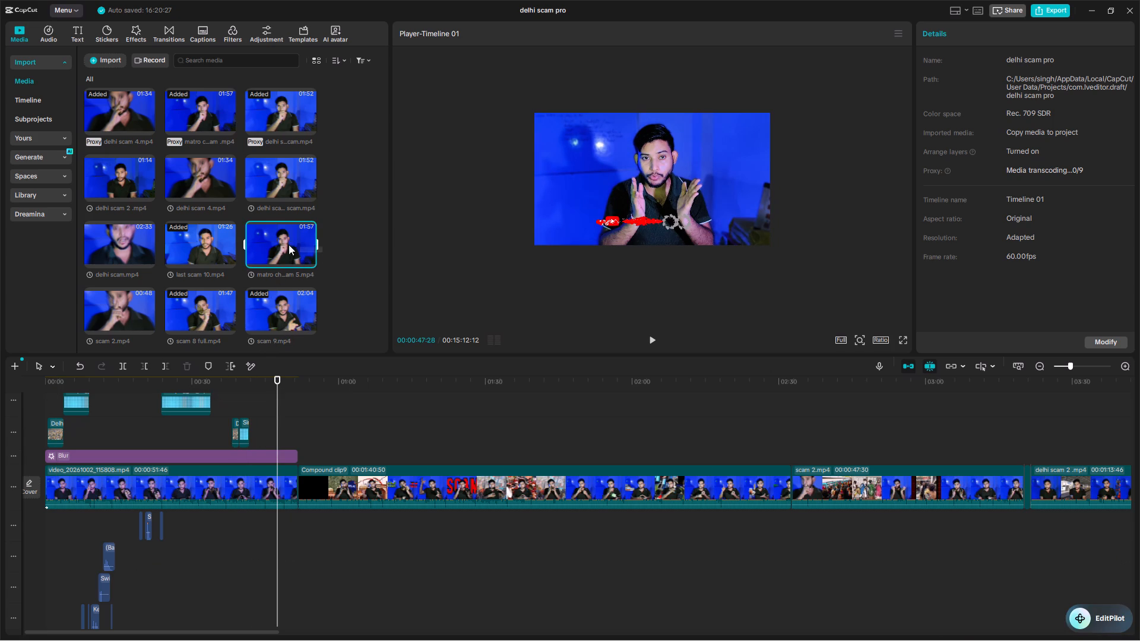
drag(289, 245, 284, 176)
right_click(282, 176)
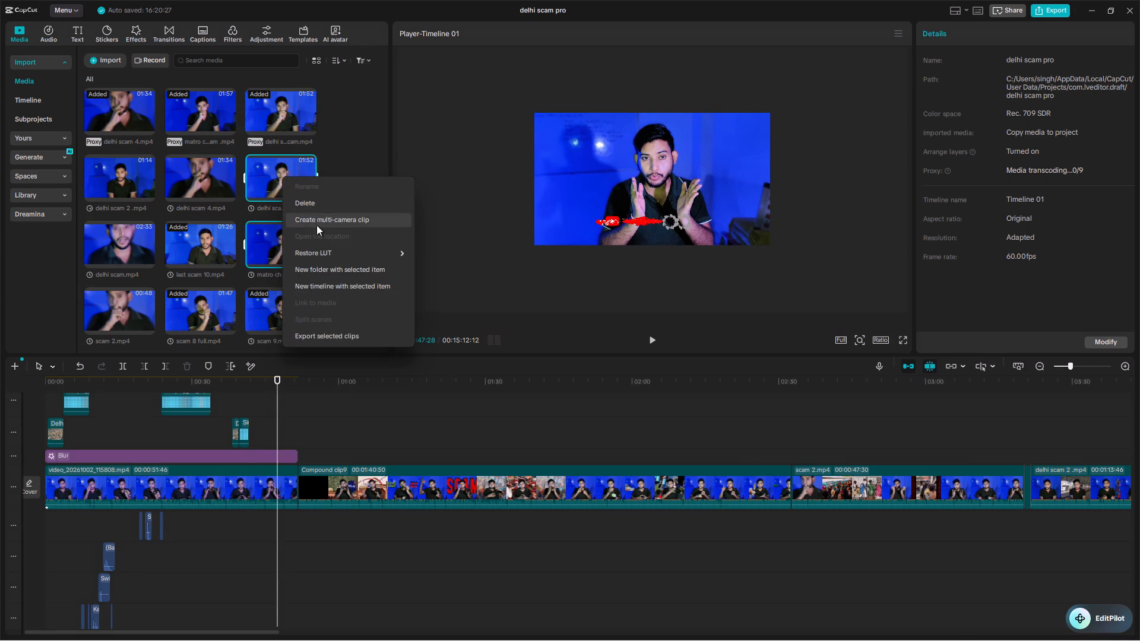
click(337, 208)
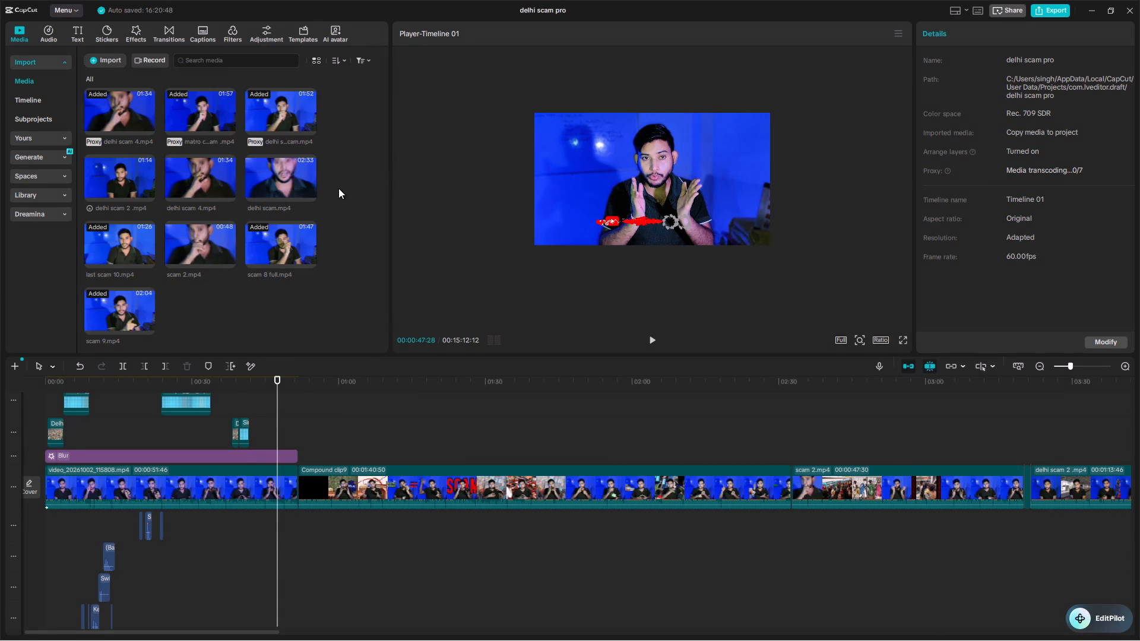
drag(343, 180, 83, 183)
right_click(210, 176)
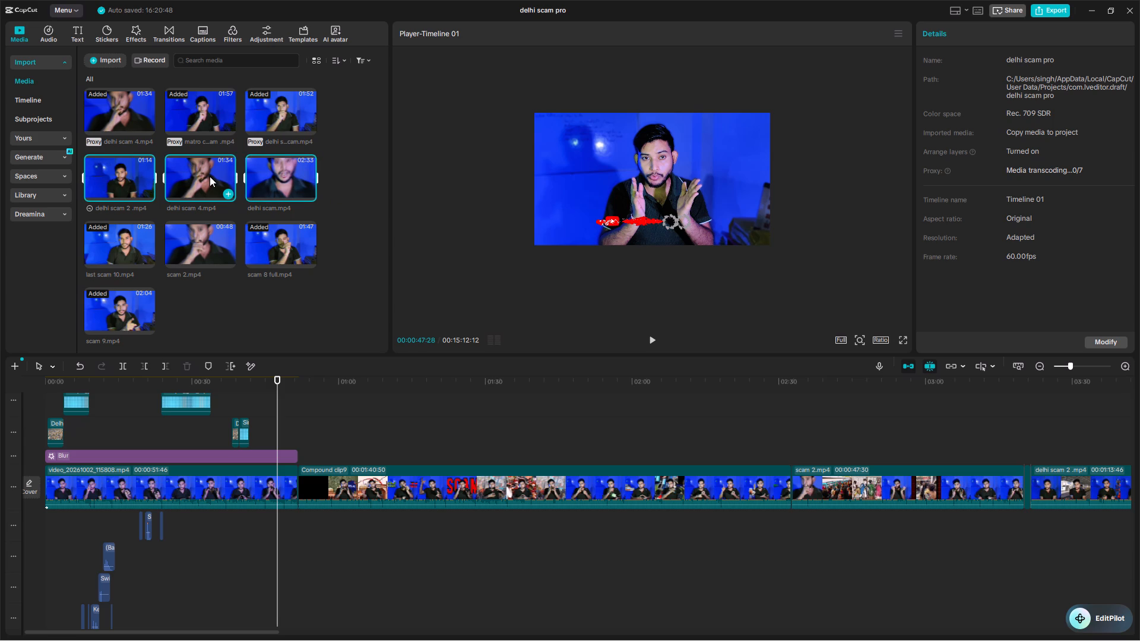
click(227, 201)
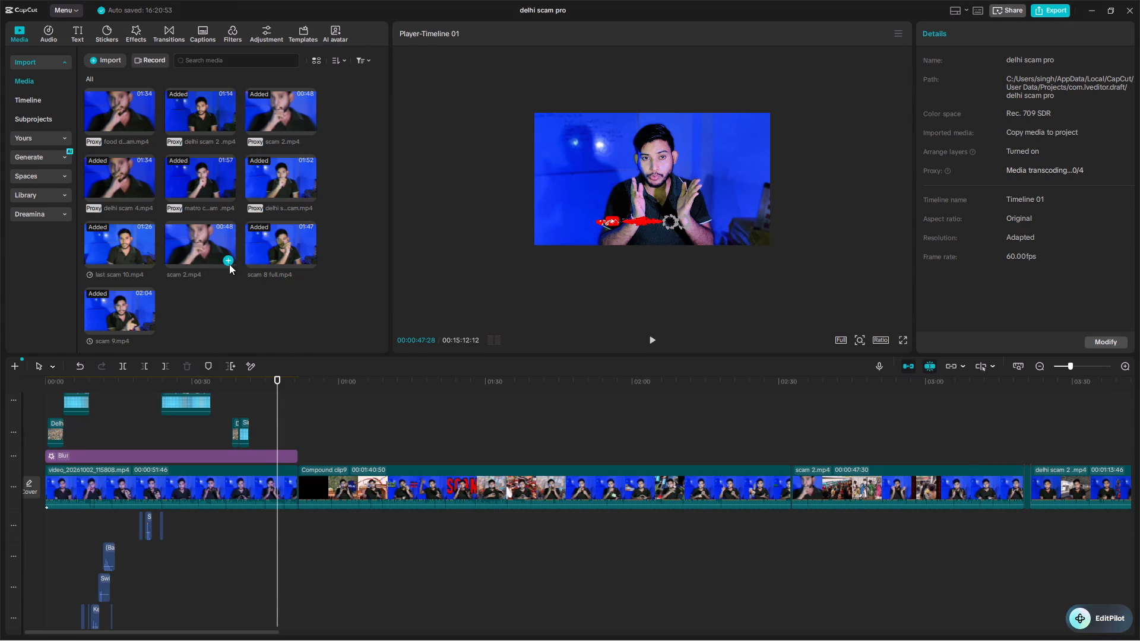
Delete the unused scam 2.mp4 copy and the food d…am.mp4 video from the project media.
right_click(198, 243)
click(220, 266)
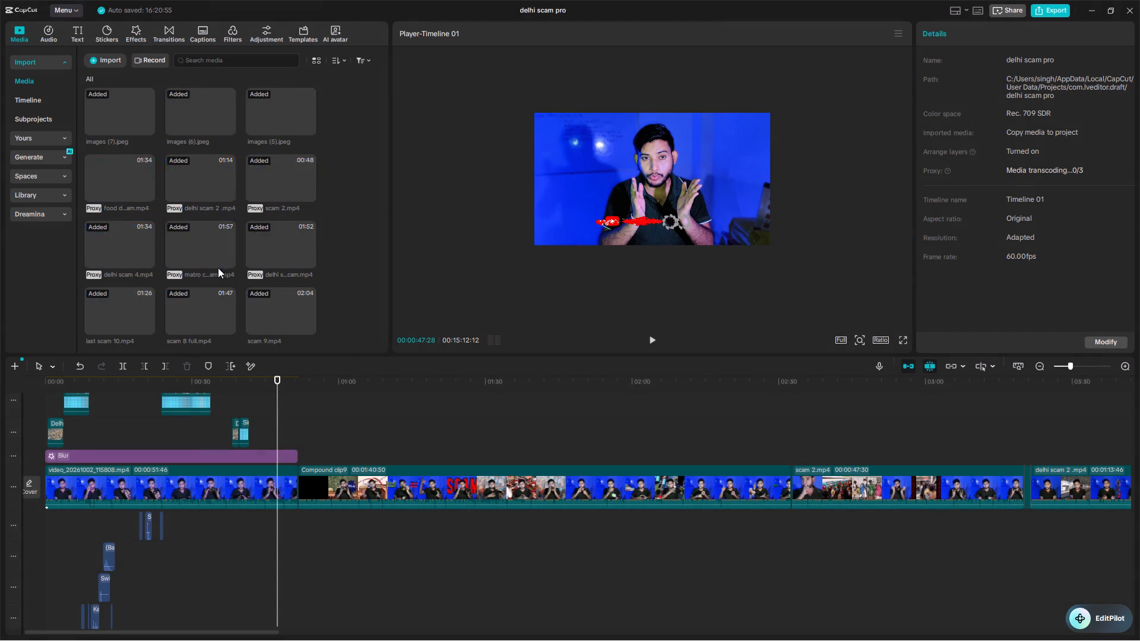
right_click(130, 183)
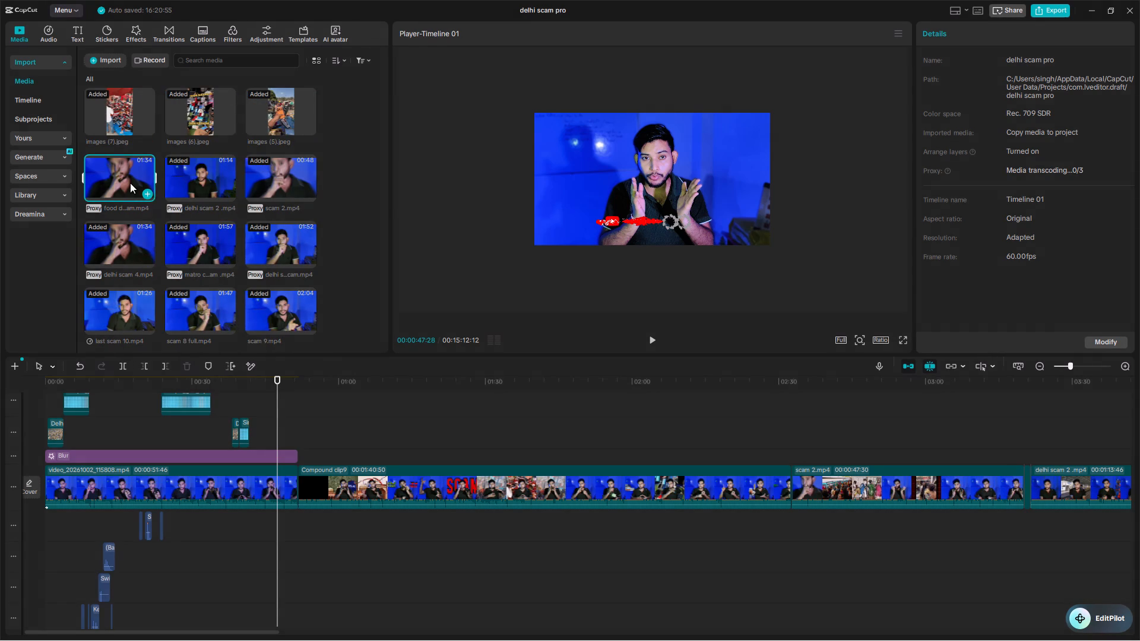
click(147, 203)
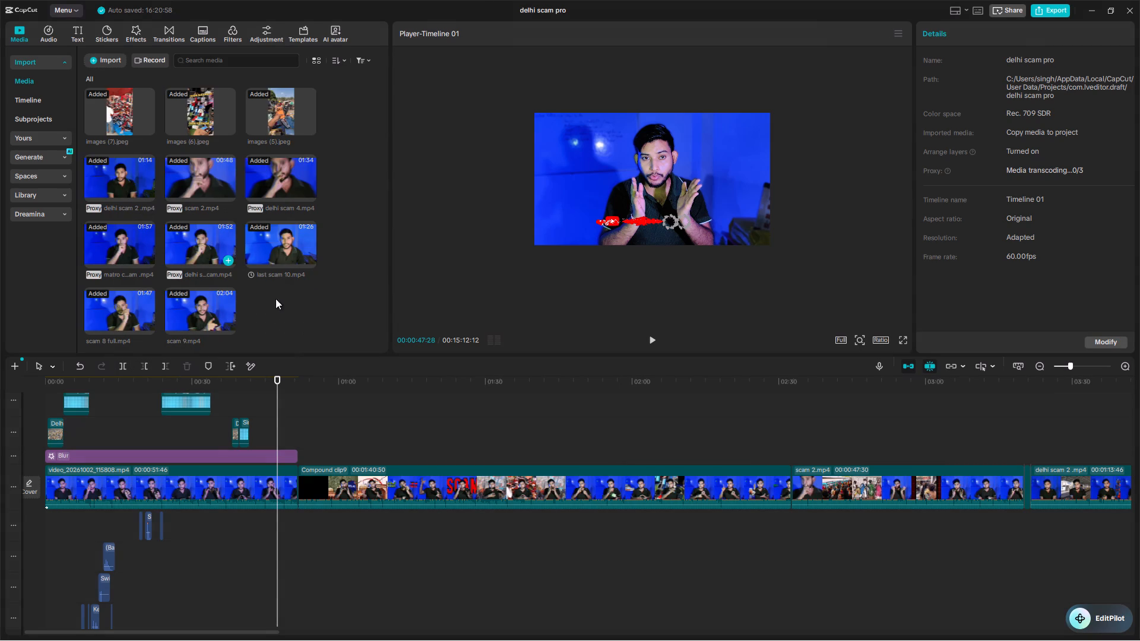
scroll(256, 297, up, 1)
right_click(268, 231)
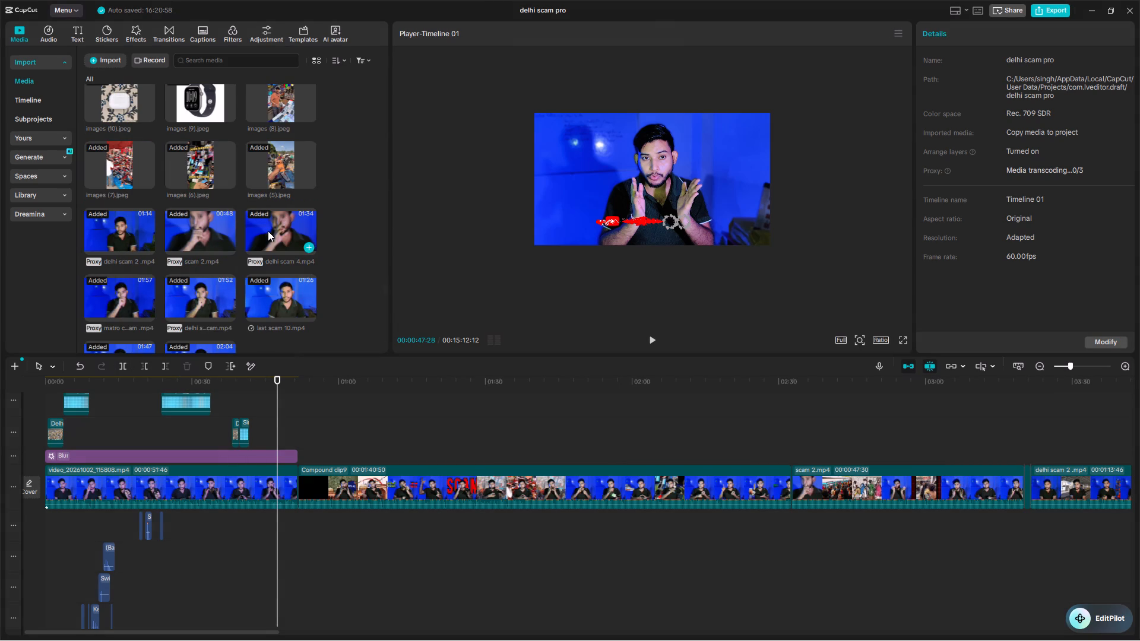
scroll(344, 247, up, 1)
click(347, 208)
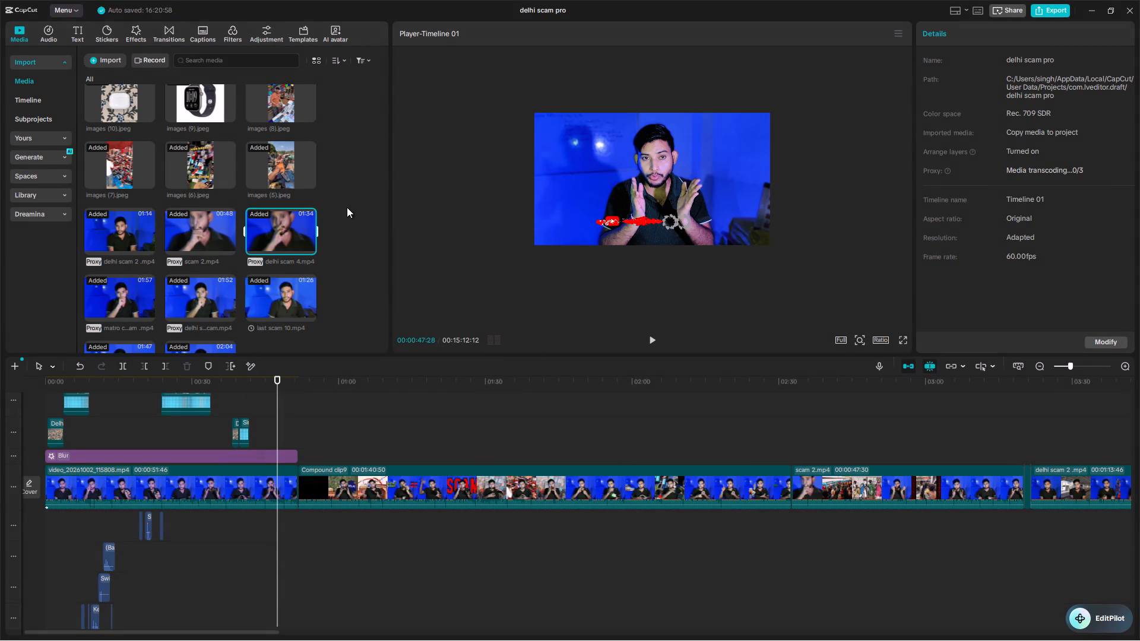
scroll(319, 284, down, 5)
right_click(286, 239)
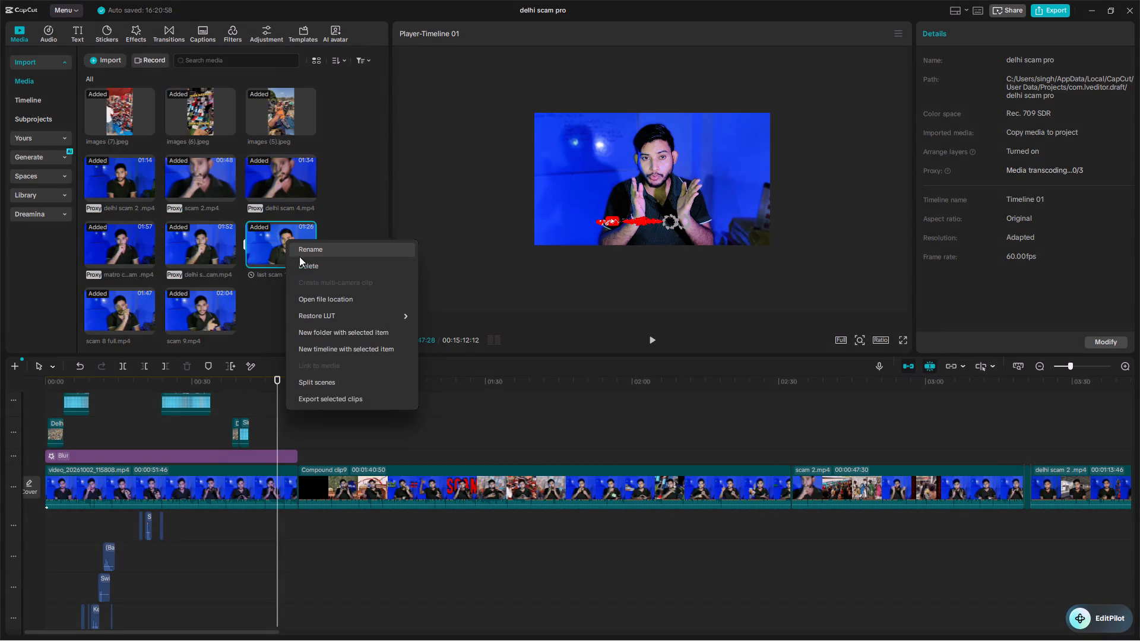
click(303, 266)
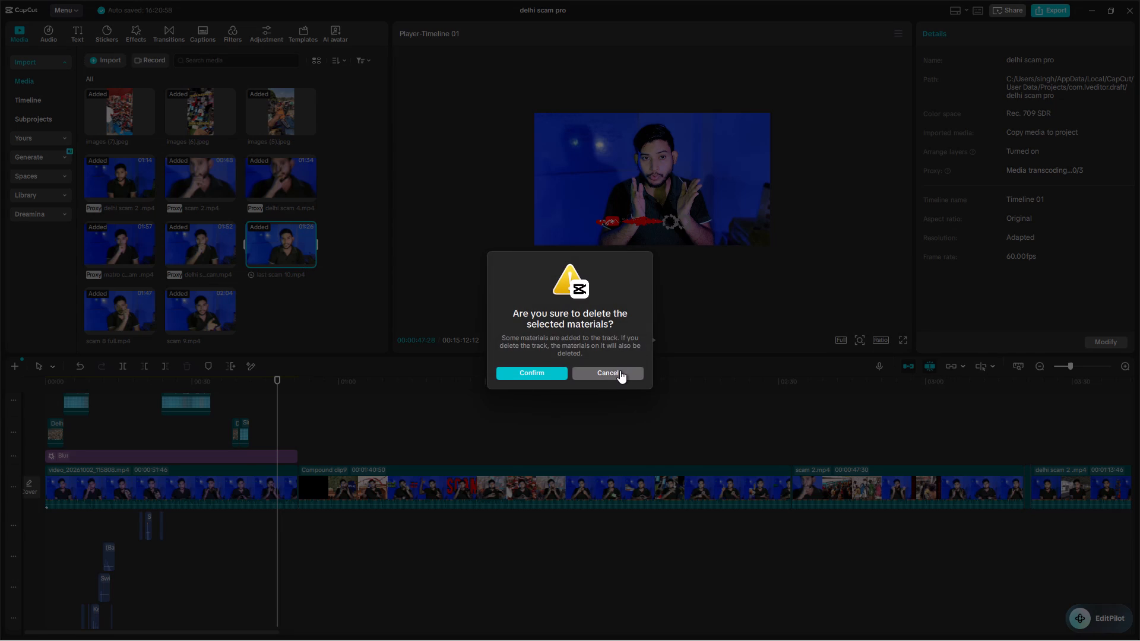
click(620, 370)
Delete the 20-second dark video 5_6109…64.mp4 and the images (8).jpeg picture from the project media.
scroll(325, 315, up, 1)
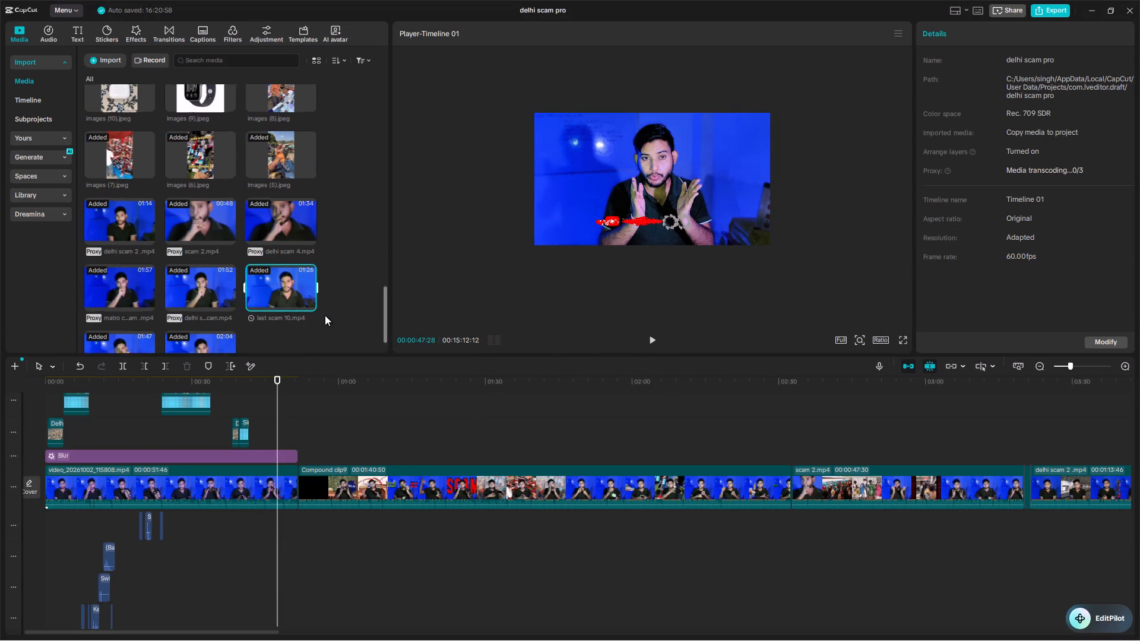
scroll(325, 315, up, 1)
right_click(199, 177)
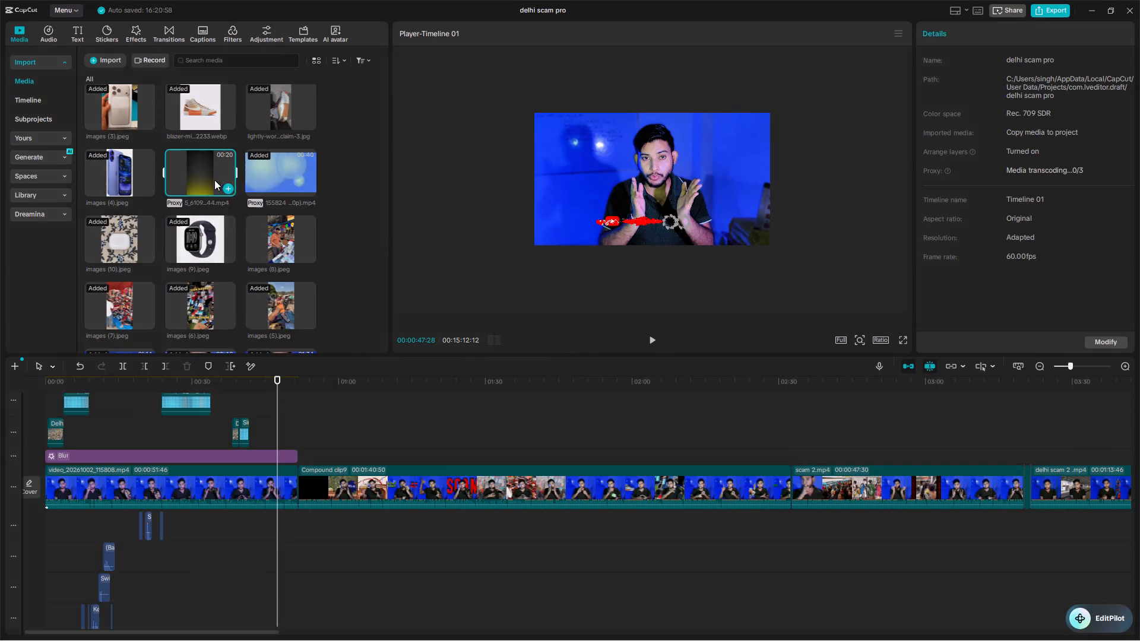
click(233, 210)
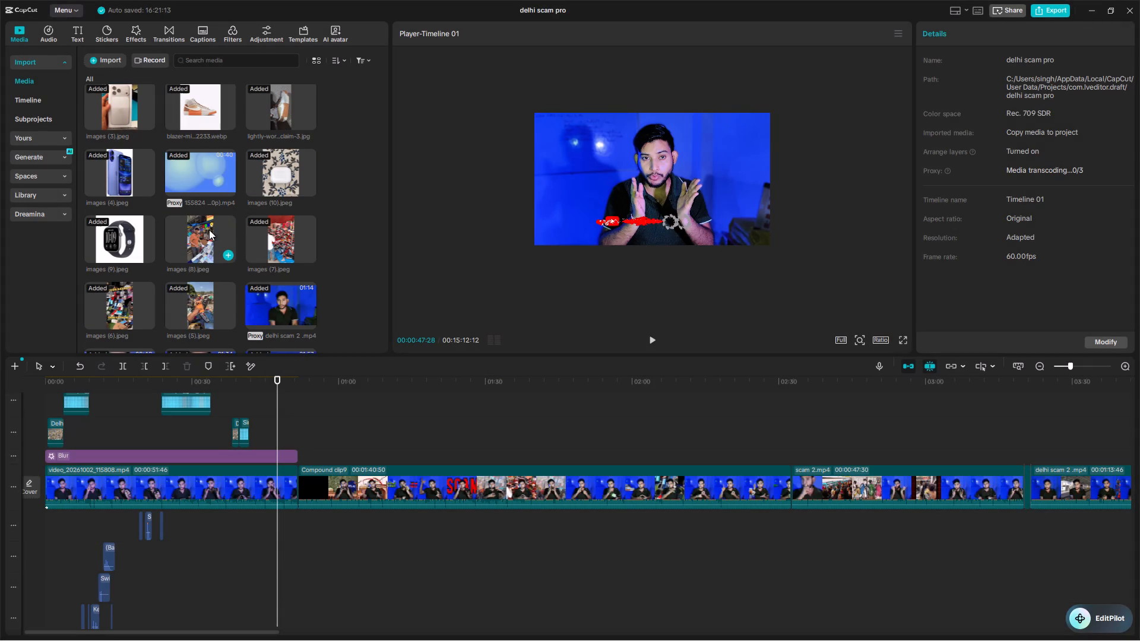
right_click(201, 230)
click(226, 275)
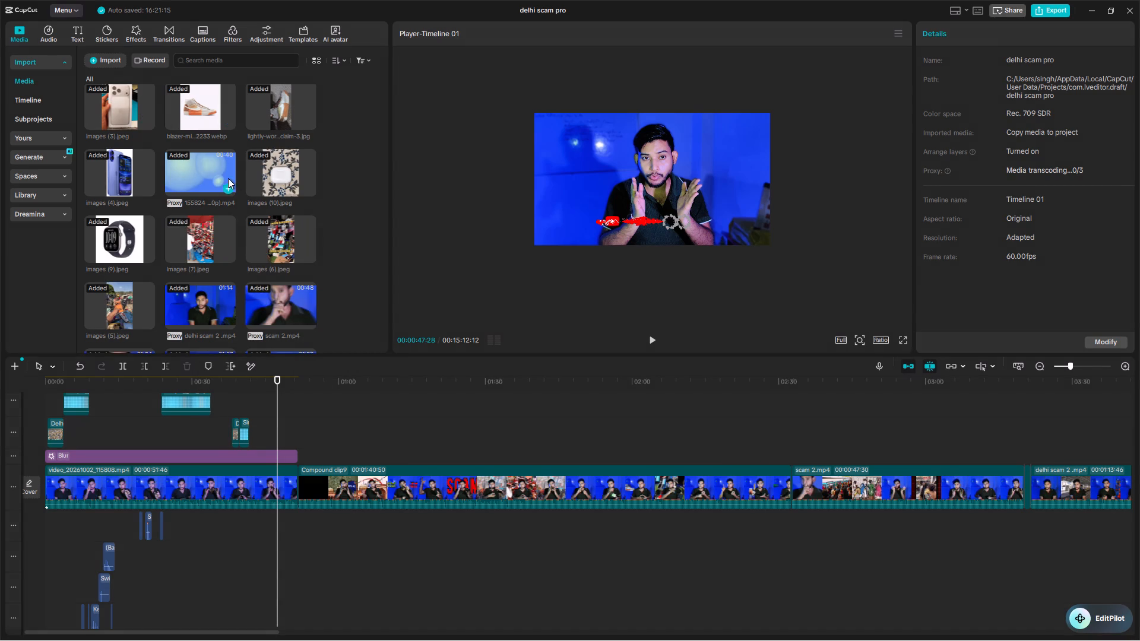
Delete the unused orange-yellow background video 155960…0p).mp4 from the project media.
scroll(199, 250, up, 1)
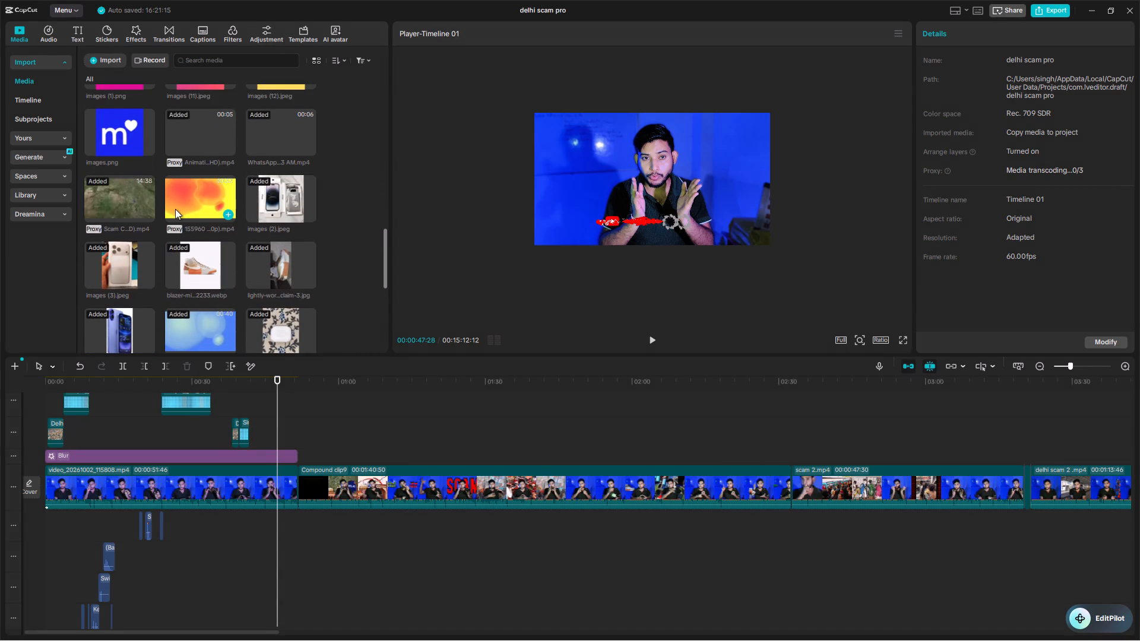
click(188, 199)
key(Escape)
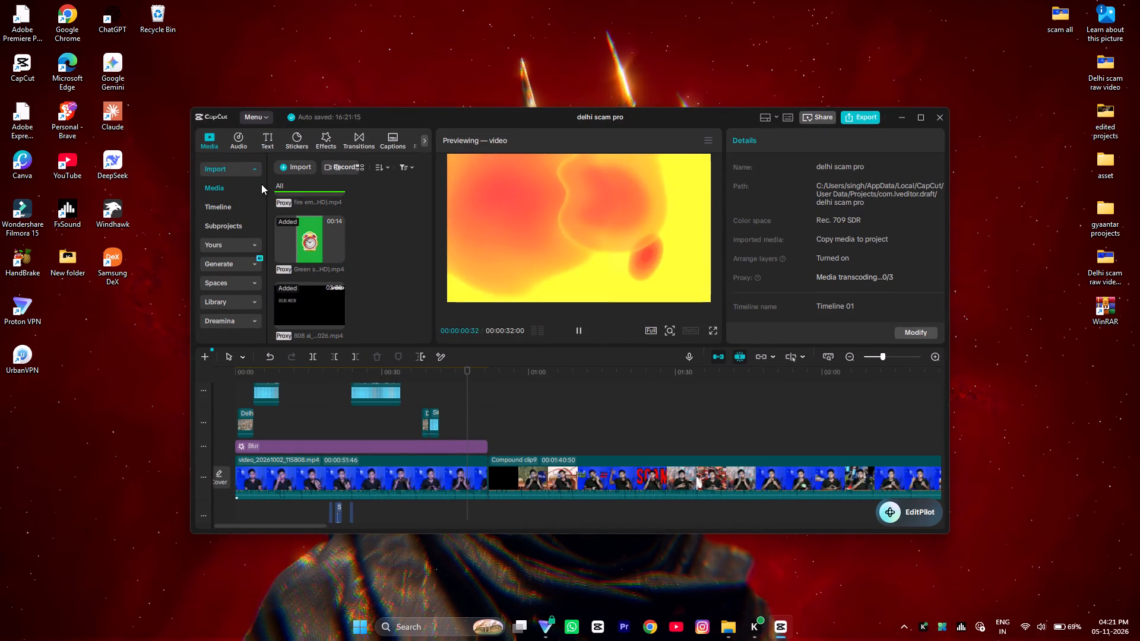
key(Escape)
click(920, 114)
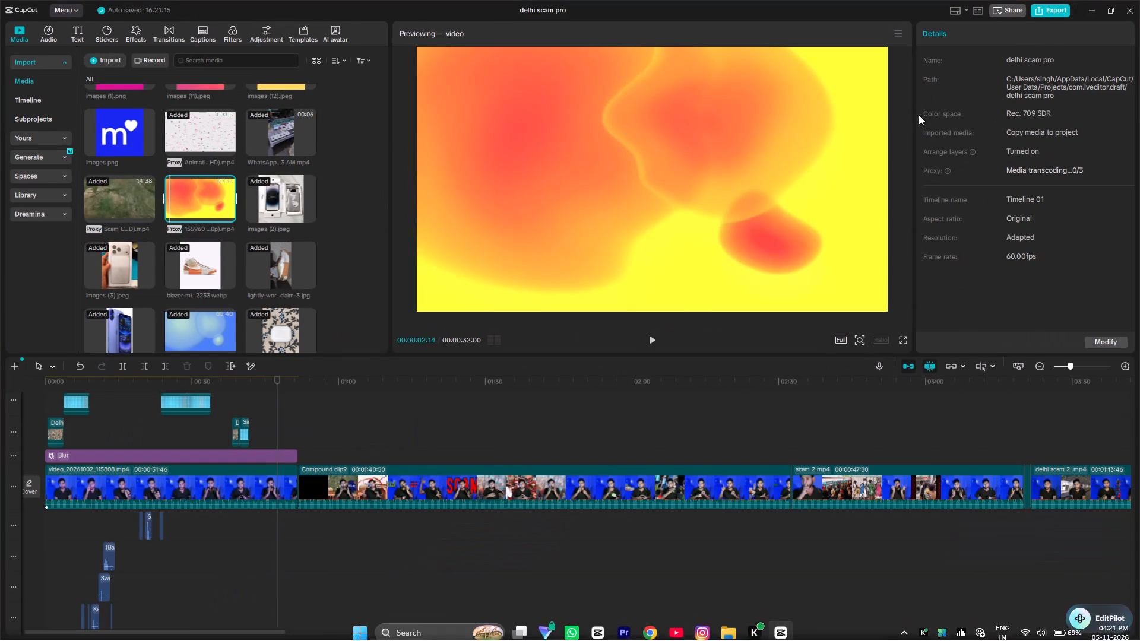
key(BackSpace)
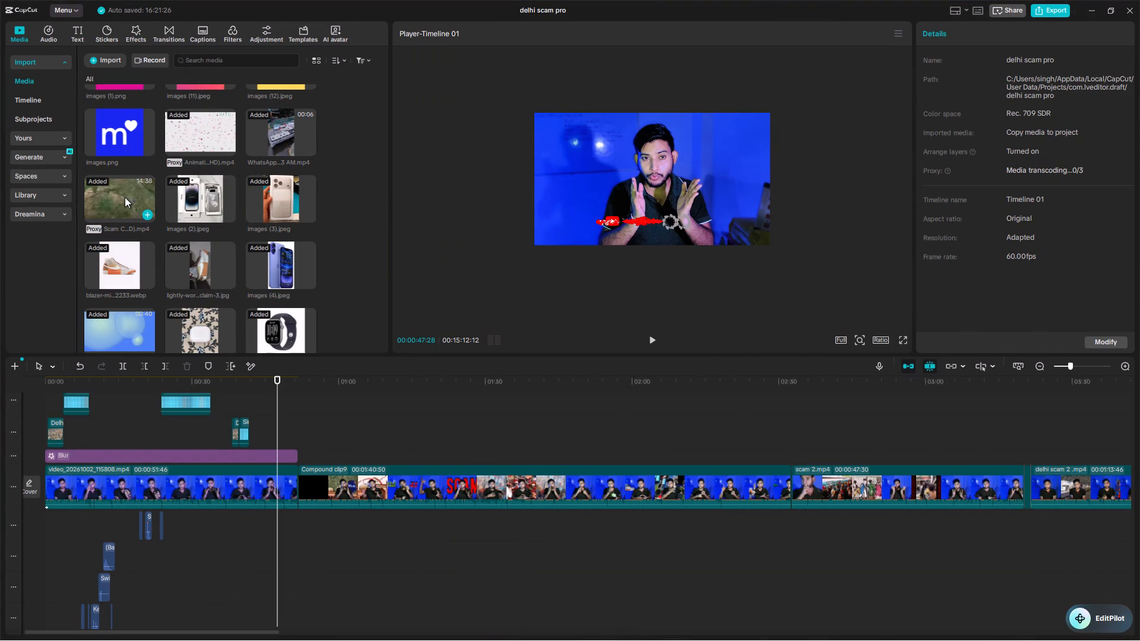
Delete the unused logo pictures images.png, images (11).jpeg, images (12).jpeg, images (1).png and download.png from the project media.
click(103, 131)
key(BackSpace)
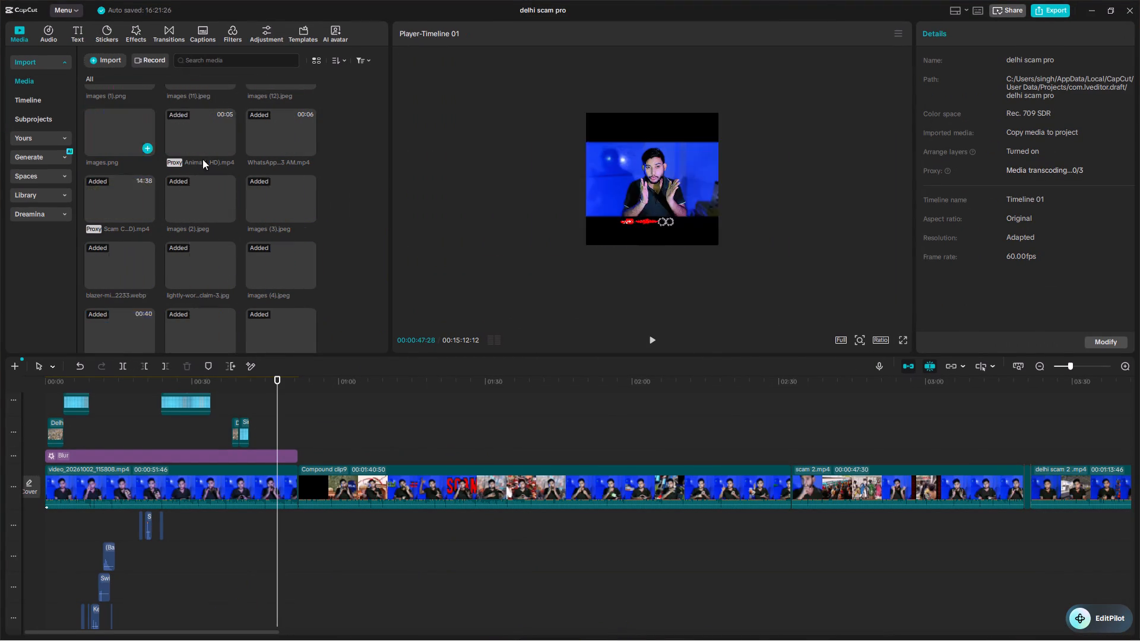
scroll(210, 202, up, 1)
click(199, 138)
key(BackSpace)
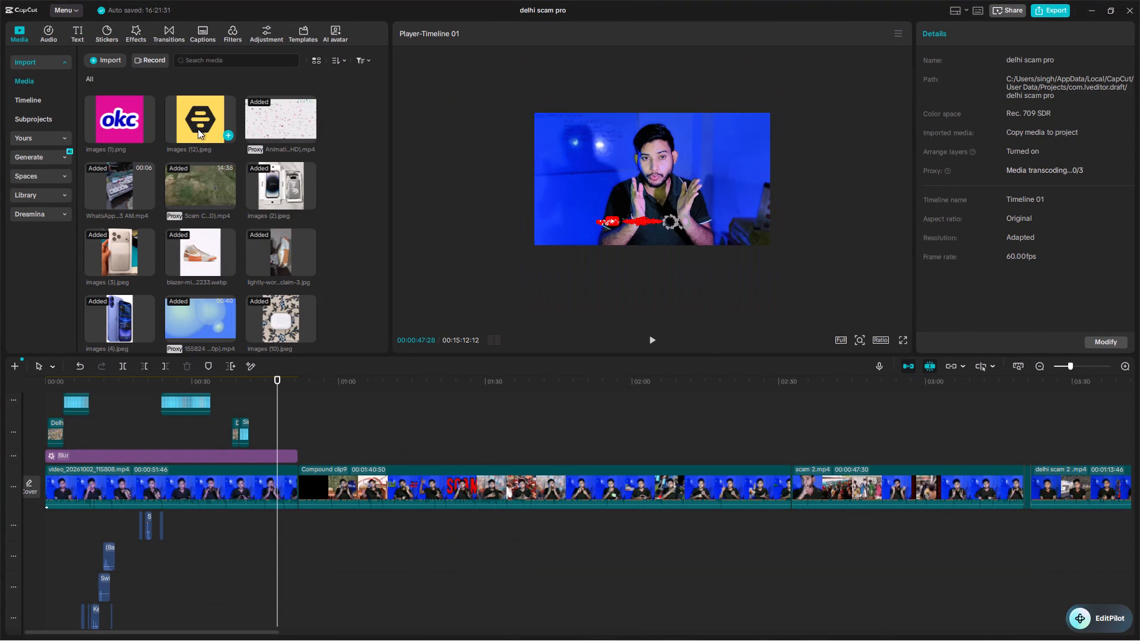
click(191, 127)
key(BackSpace)
key(BackSpace)
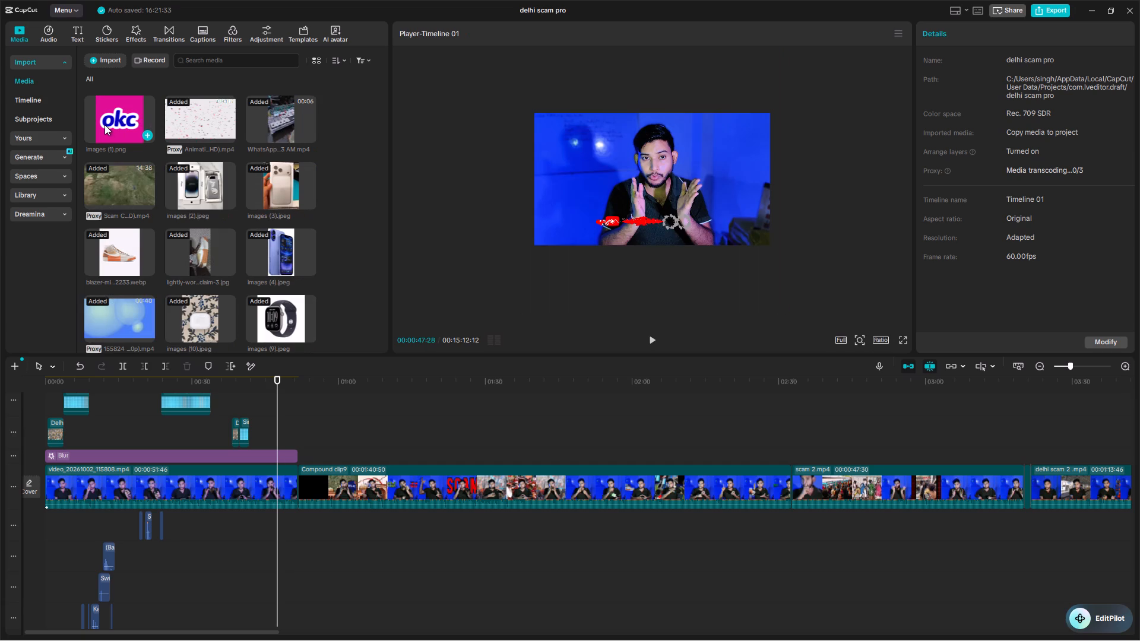
click(104, 125)
key(BackSpace)
scroll(179, 218, up, 3)
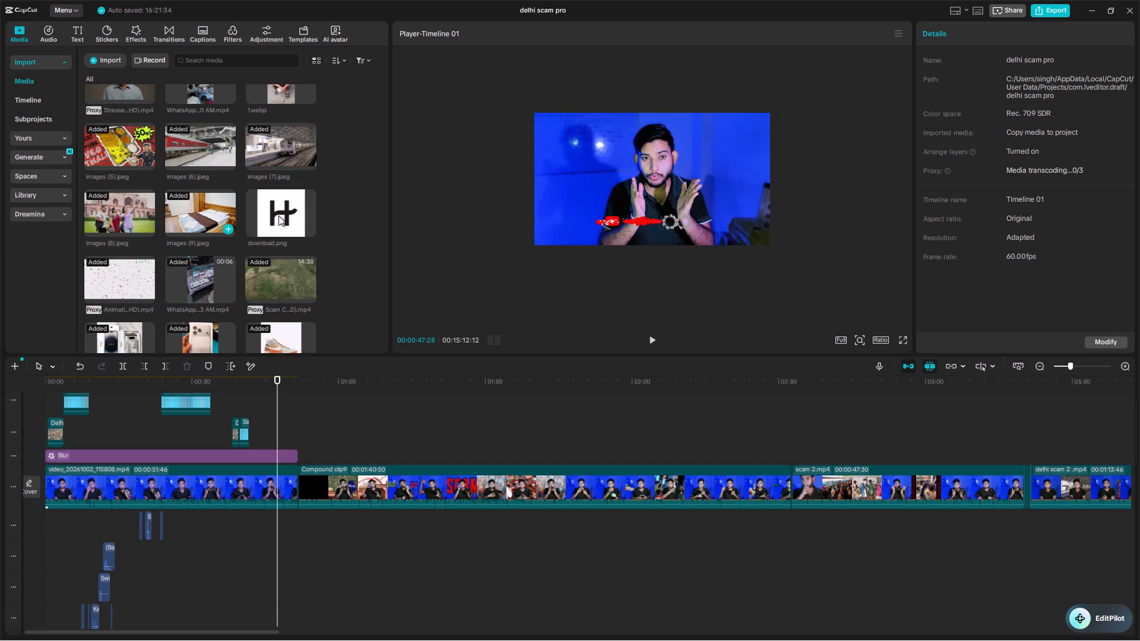
click(273, 215)
key(BackSpace)
Delete the unused 16-second Stresse…HD).mp4 video of a man from the project media.
scroll(142, 157, up, 2)
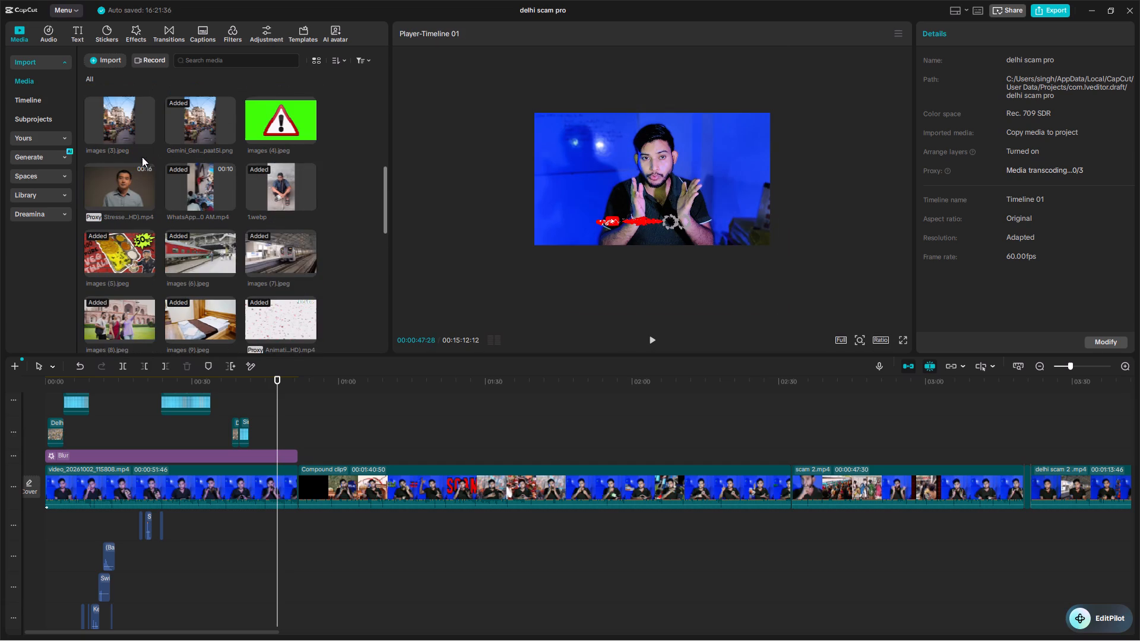
click(122, 180)
right_click(122, 180)
key(BackSpace)
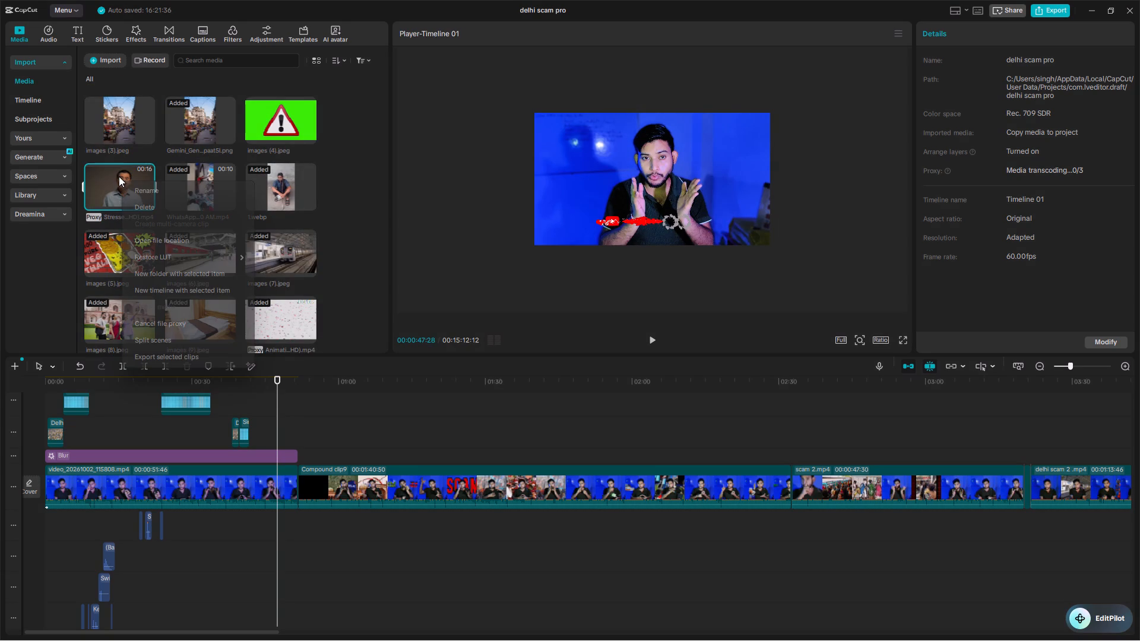
double_click(117, 177)
key(BackSpace)
Delete the unused street picture images (3).jpeg and the green warning-sign picture images (4).jpeg from the project media.
scroll(134, 176, up, 1)
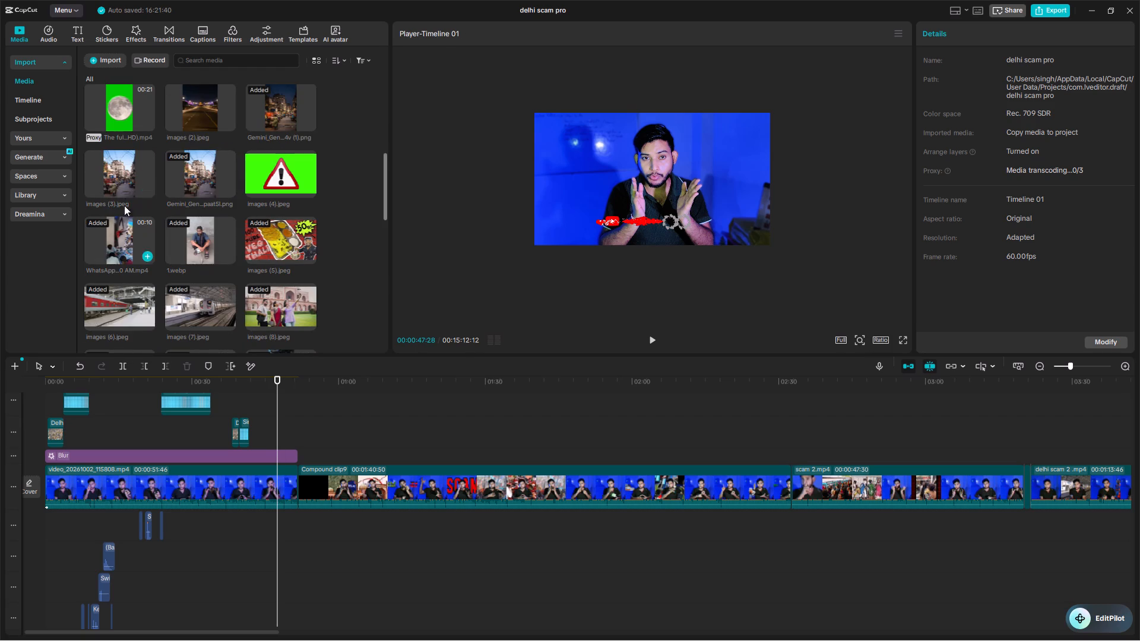
click(115, 160)
key(BackSpace)
click(202, 176)
key(BackSpace)
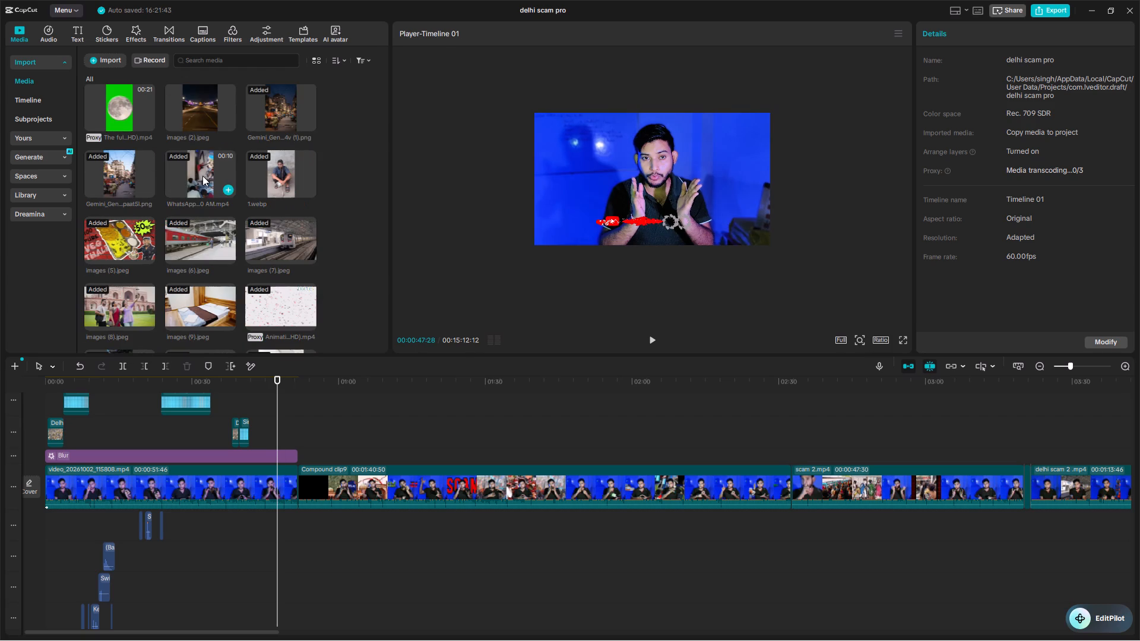
Delete the unused green-screen full moon video and the night road picture images (2).jpeg from the project media.
click(103, 97)
key(BackSpace)
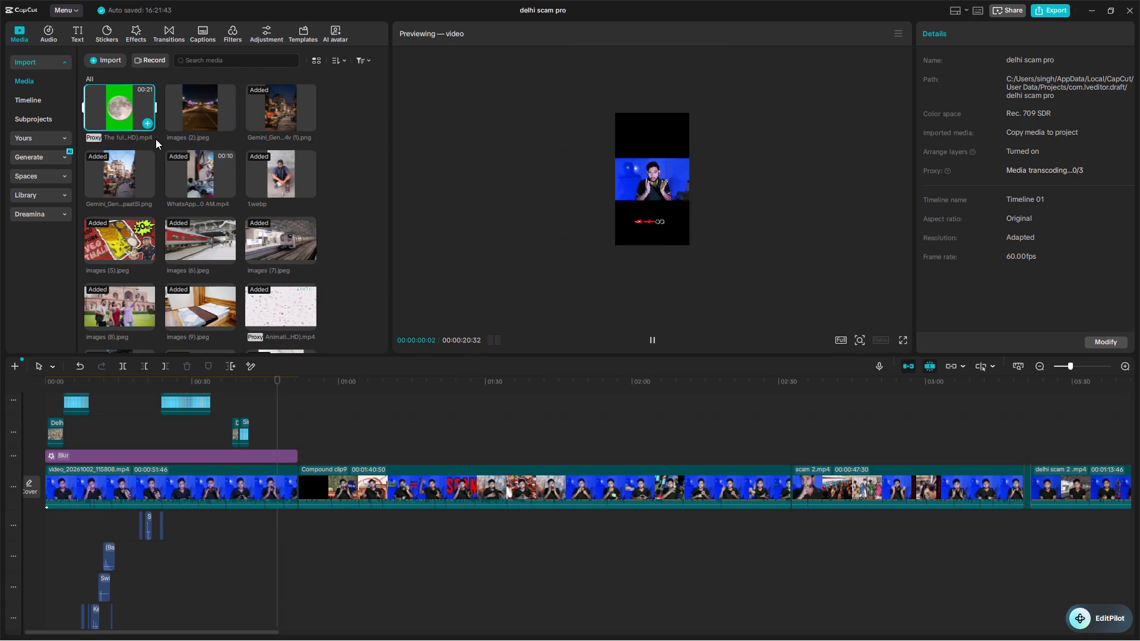
scroll(169, 180, up, 2)
click(127, 216)
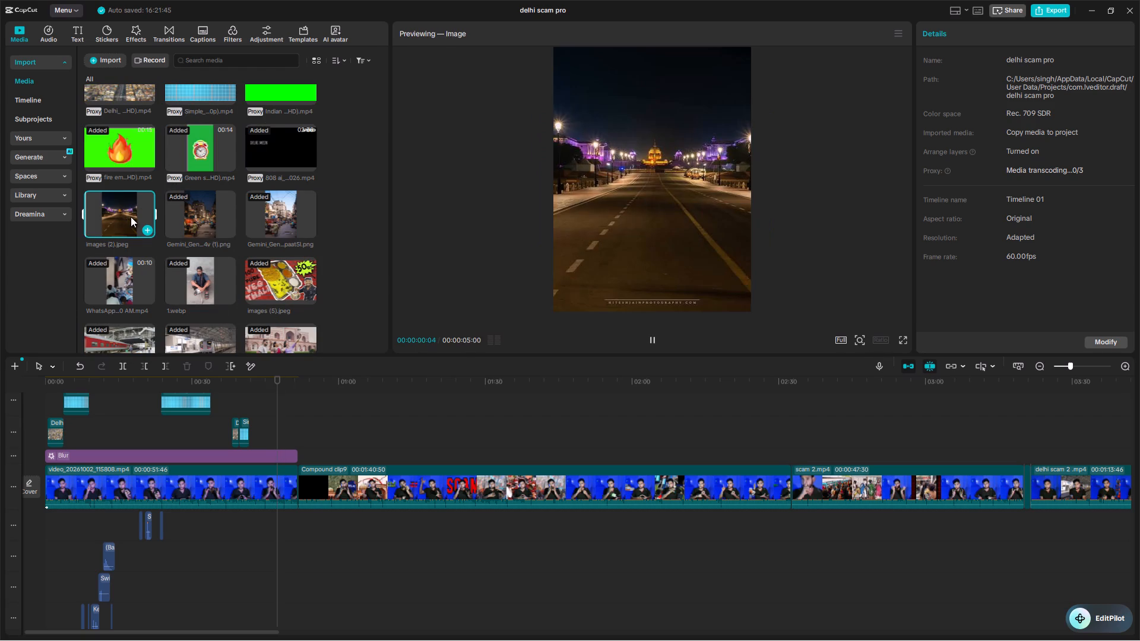
key(BackSpace)
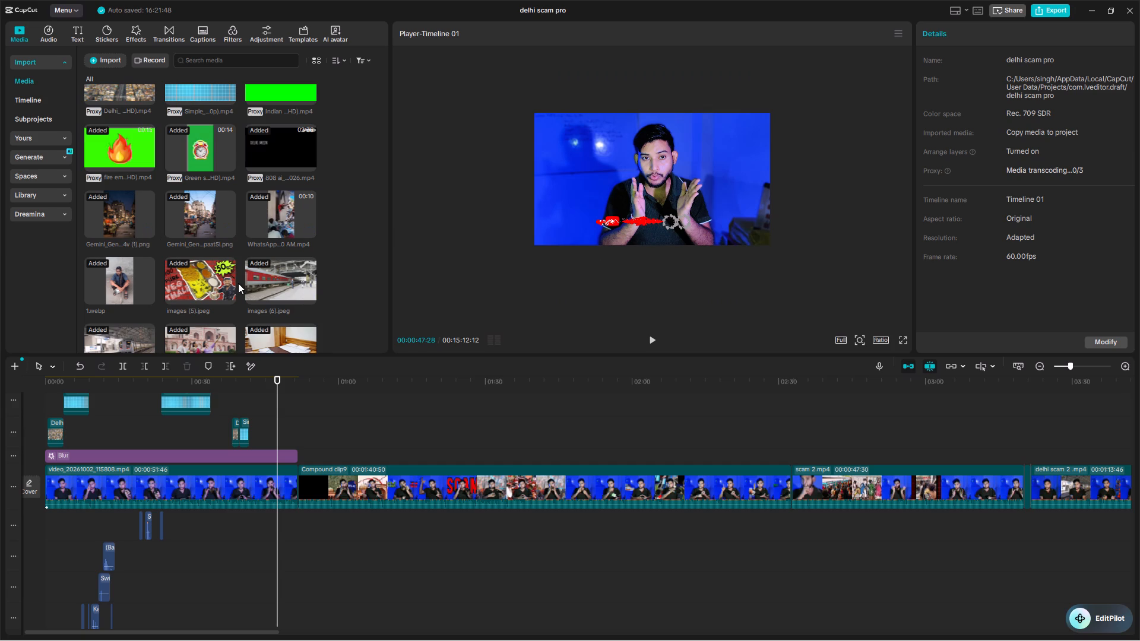
Delete the unused 11-second Screen Re…05533.mp4 recording and the India Gate picture images (1).jpeg from the project media.
scroll(192, 211, up, 2)
scroll(189, 262, up, 2)
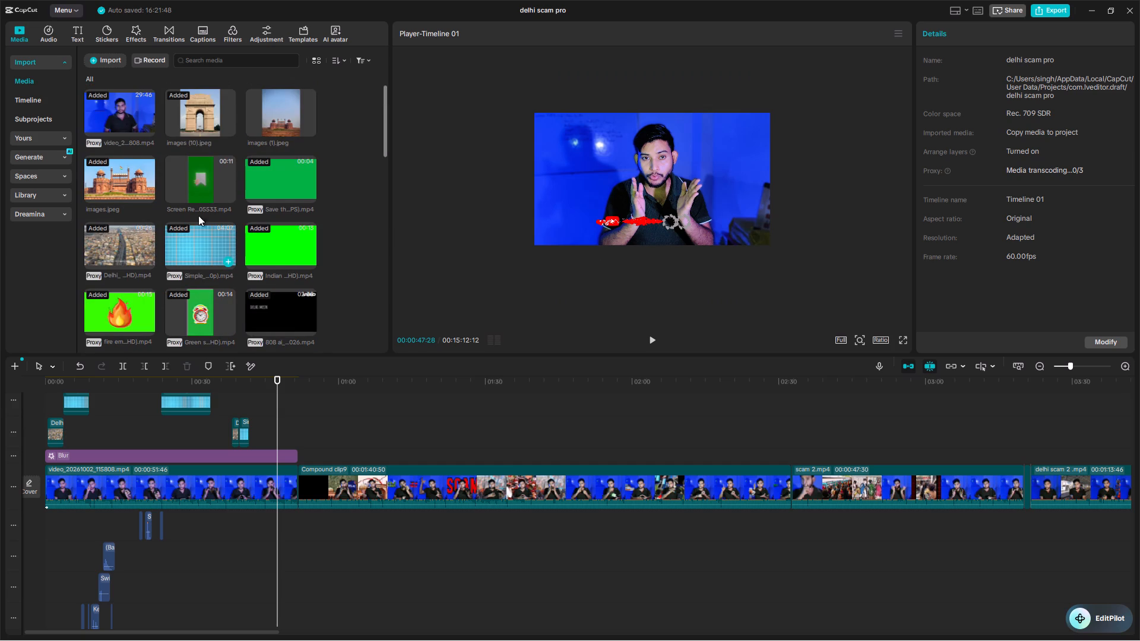
click(198, 176)
key(BackSpace)
key(BackSpace)
click(268, 119)
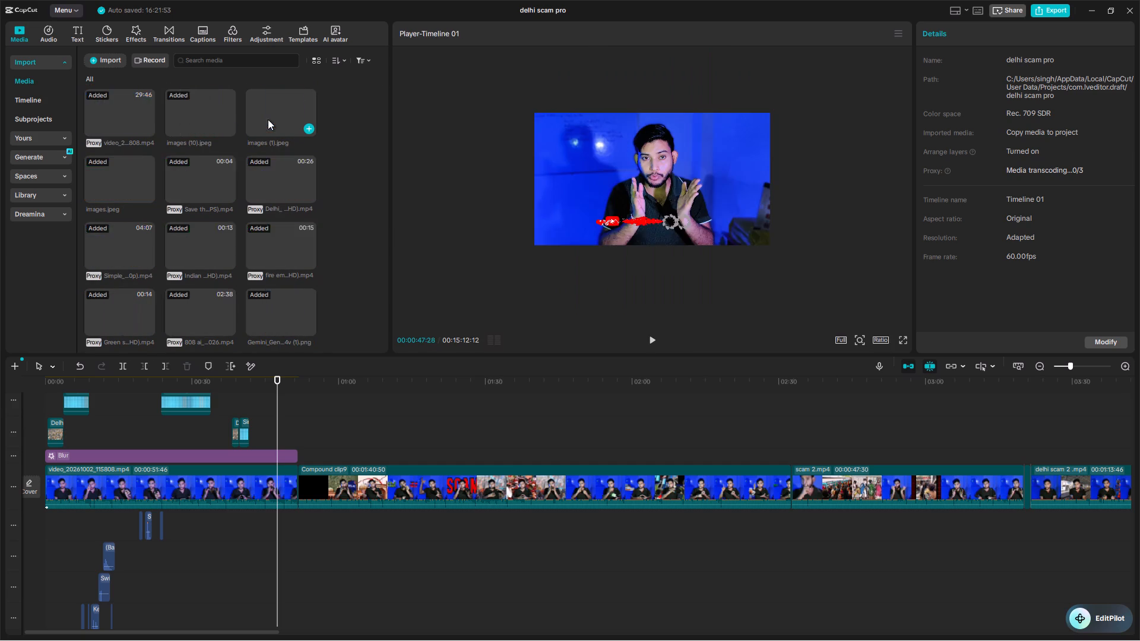
key(BackSpace)
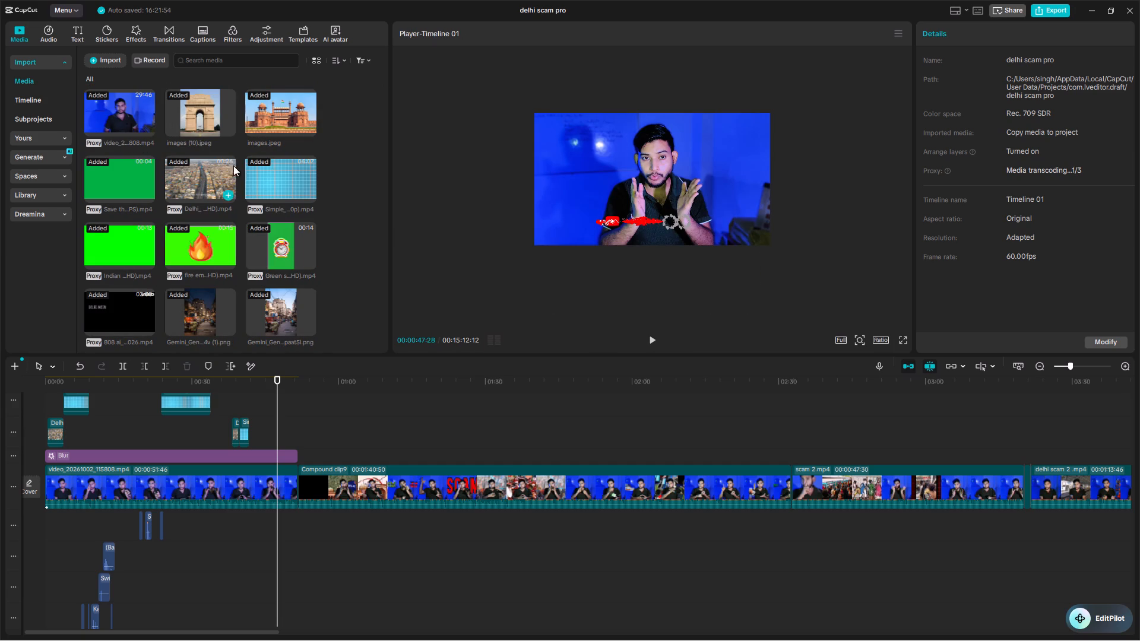
Look through the remaining project media down to the end for any items not used on the timeline.
scroll(290, 261, down, 1)
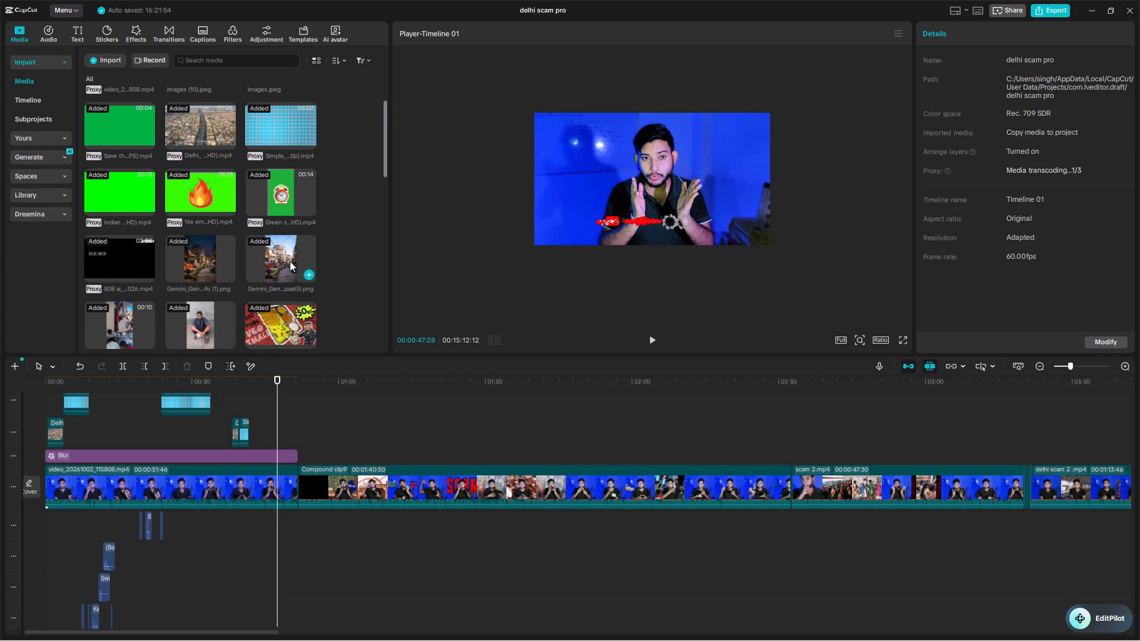
scroll(290, 261, down, 4)
scroll(290, 261, up, 1)
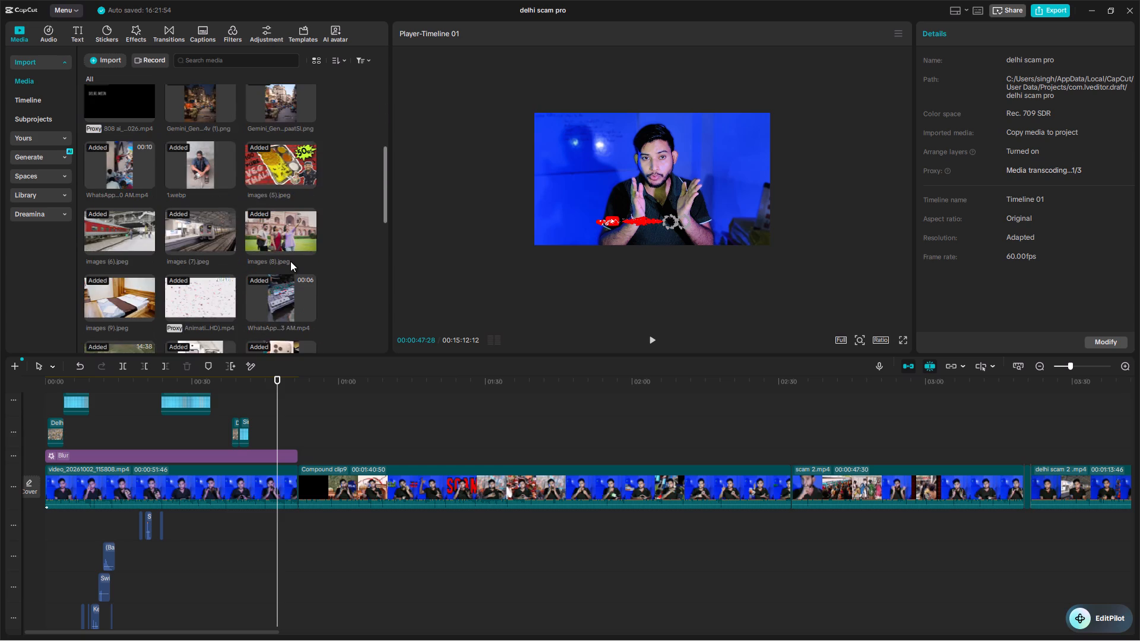
scroll(290, 261, up, 3)
scroll(290, 261, down, 13)
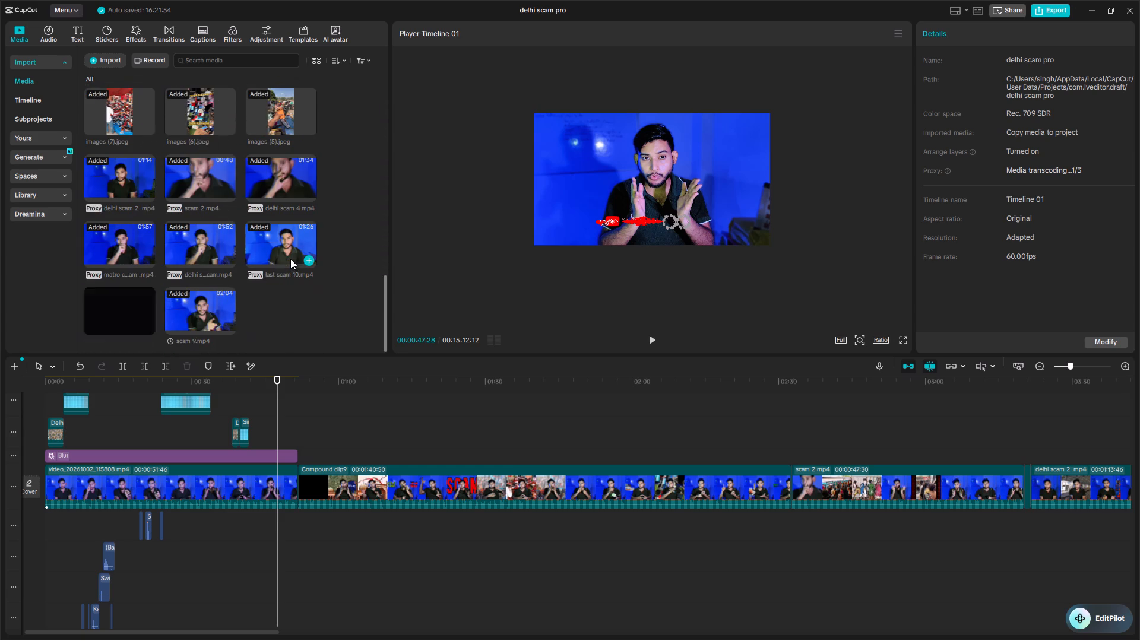
scroll(290, 259, down, 1)
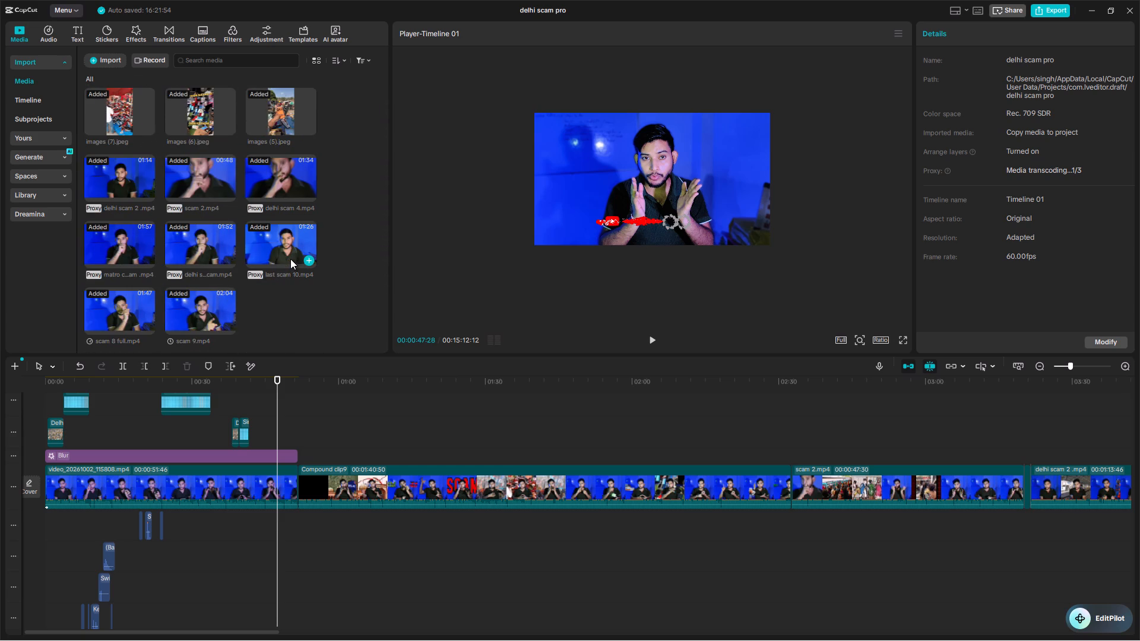
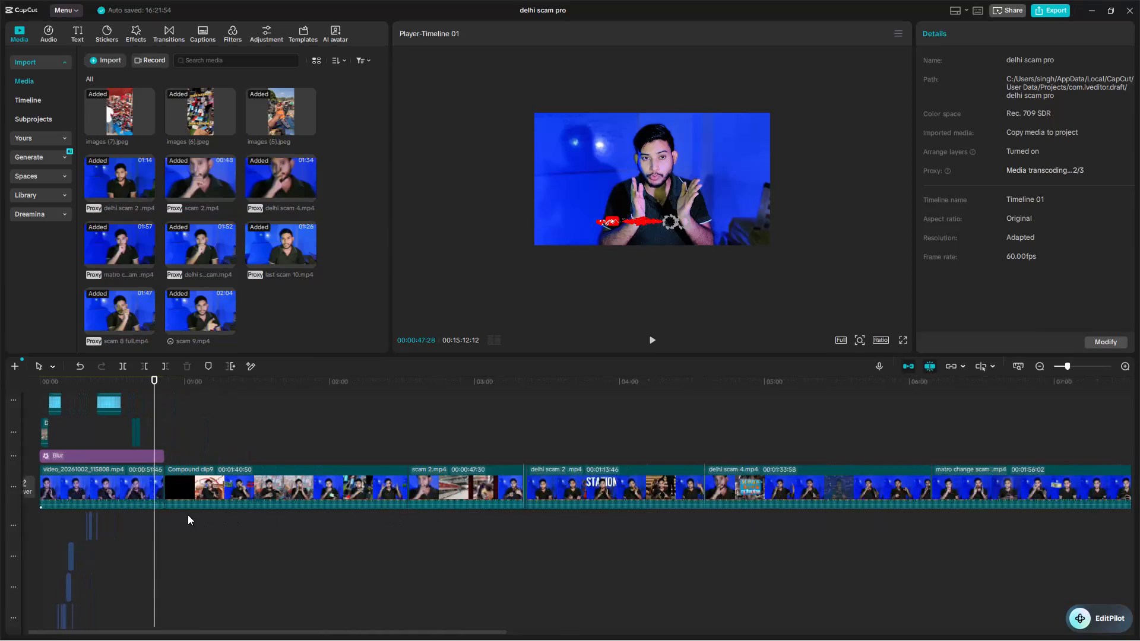
Review the whole assembled timeline from the opening clip to last scam 10, checking frames at several points in the preview.
click(175, 519)
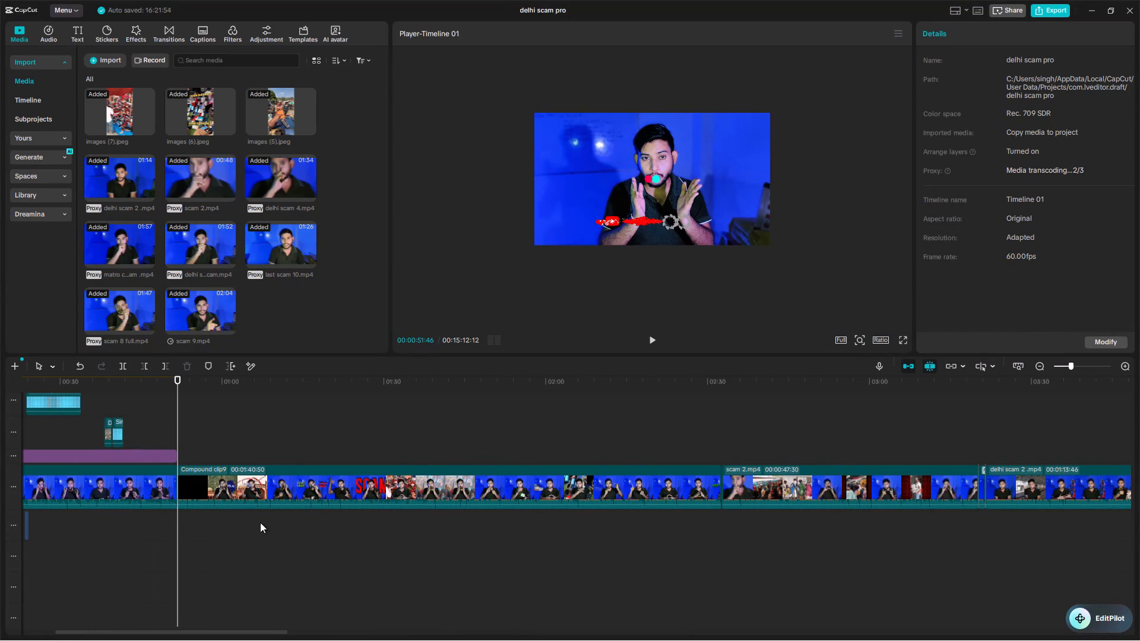
scroll(279, 468, left, 1)
ctrl+scroll(295, 468, down, 1)
ctrl+scroll(296, 468, left, 1)
ctrl+scroll(296, 468, down, 4)
scroll(337, 468, left, 1)
ctrl+scroll(385, 469, down, 1)
ctrl+scroll(390, 469, left, 1)
ctrl+scroll(406, 469, down, 4)
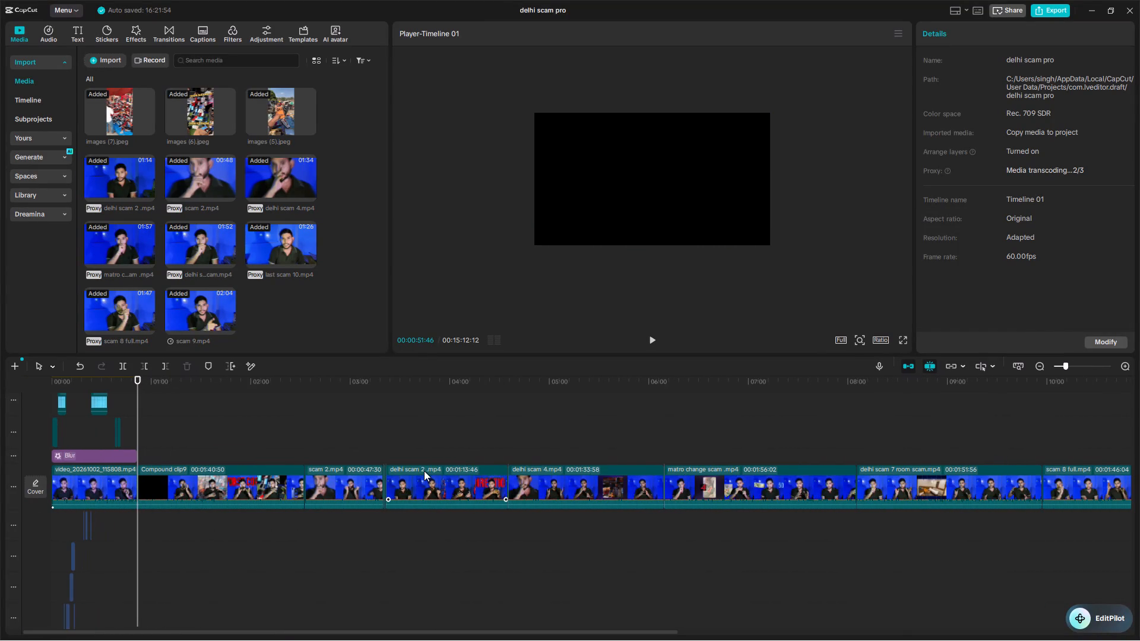
scroll(436, 471, left, 1)
ctrl+scroll(436, 471, down, 1)
ctrl+scroll(436, 471, left, 1)
ctrl+scroll(436, 471, down, 1)
ctrl+scroll(436, 471, left, 1)
ctrl+scroll(436, 471, down, 1)
ctrl+scroll(436, 471, left, 1)
ctrl+scroll(436, 471, down, 1)
ctrl+scroll(436, 471, left, 1)
ctrl+scroll(436, 471, down, 1)
ctrl+scroll(436, 471, left, 1)
ctrl+scroll(436, 471, down, 1)
ctrl+scroll(436, 471, left, 1)
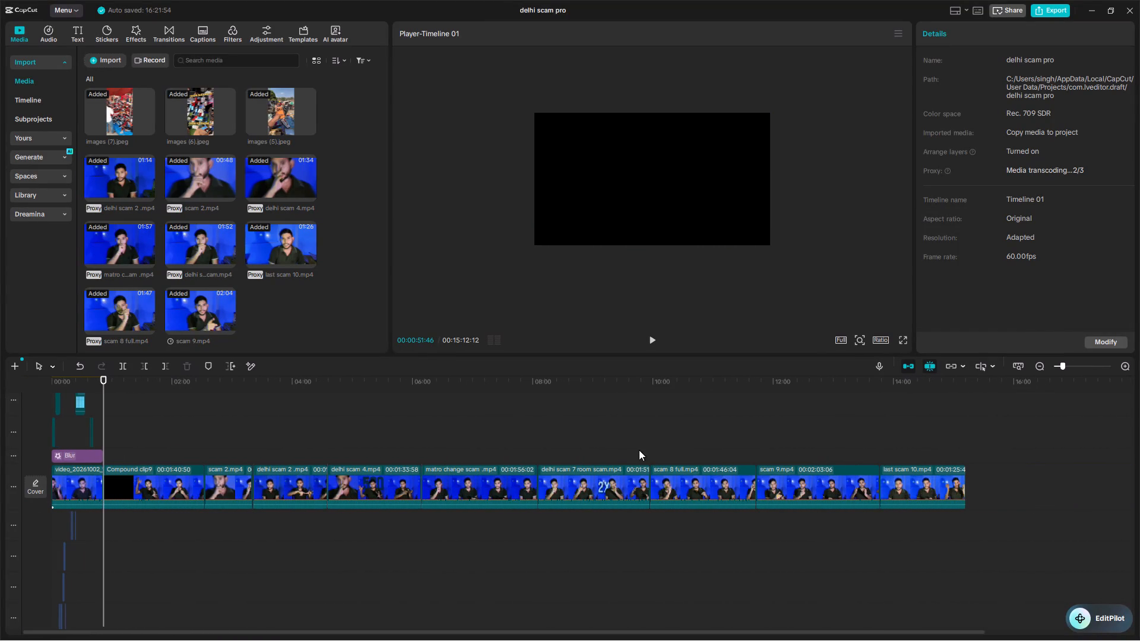
ctrl+scroll(621, 443, up, 3)
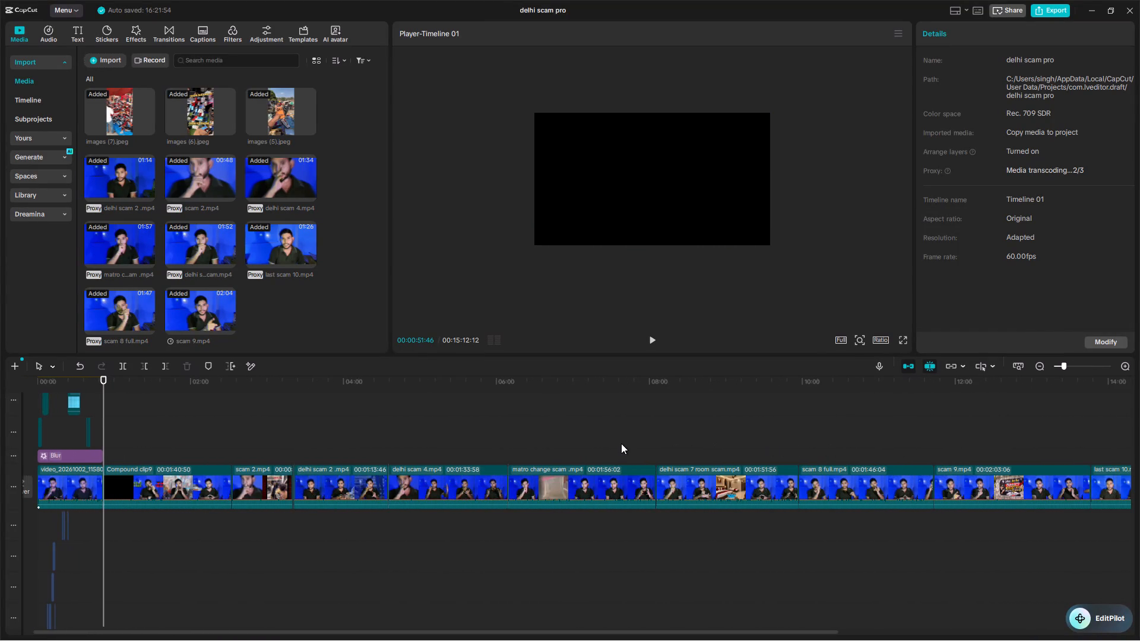
click(784, 444)
click(648, 448)
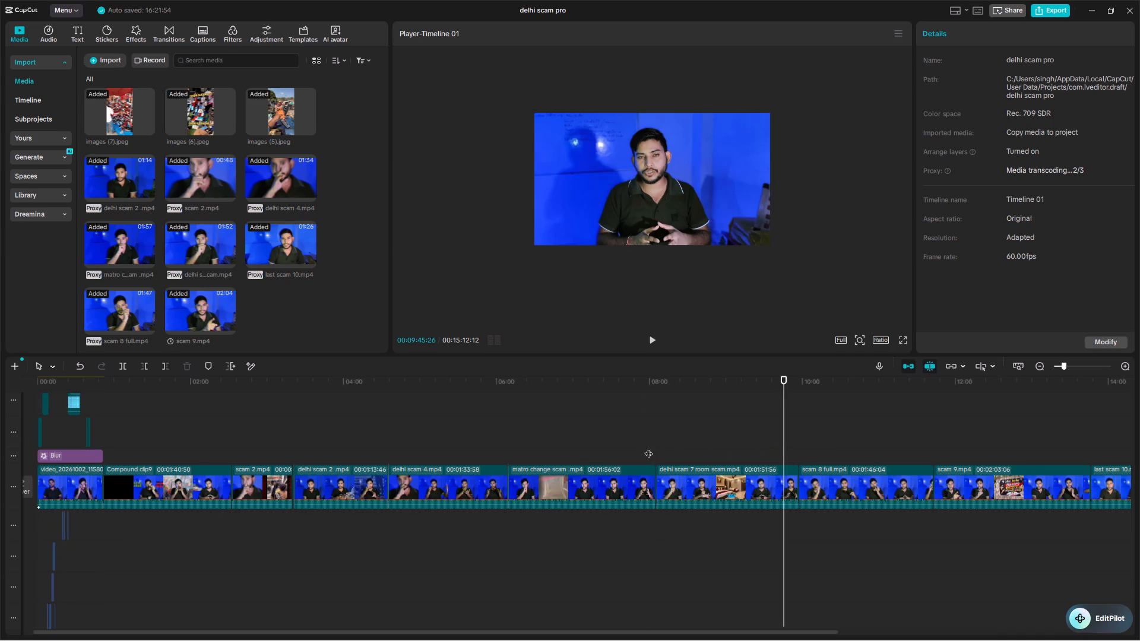
drag(648, 448, 660, 448)
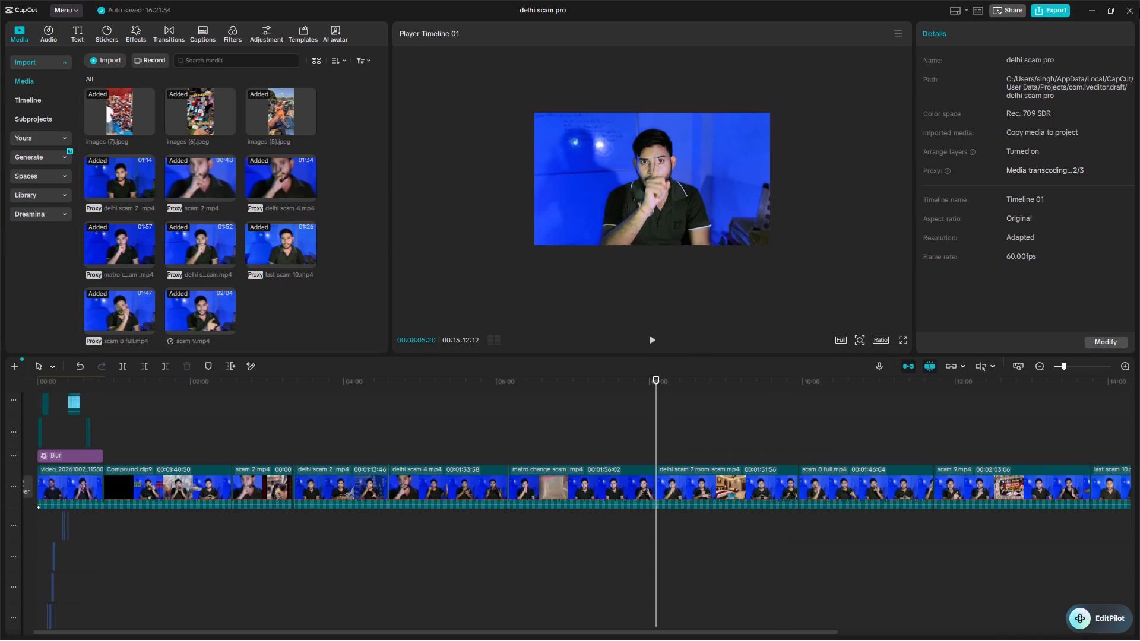
Close the delhi scam pro project.
click(1133, 14)
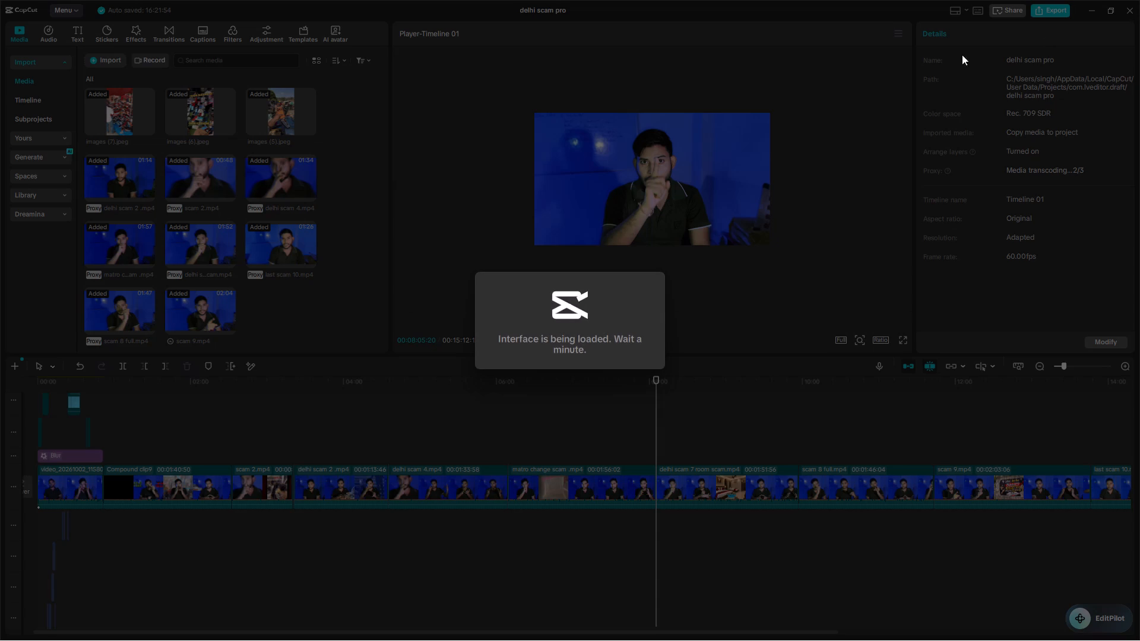